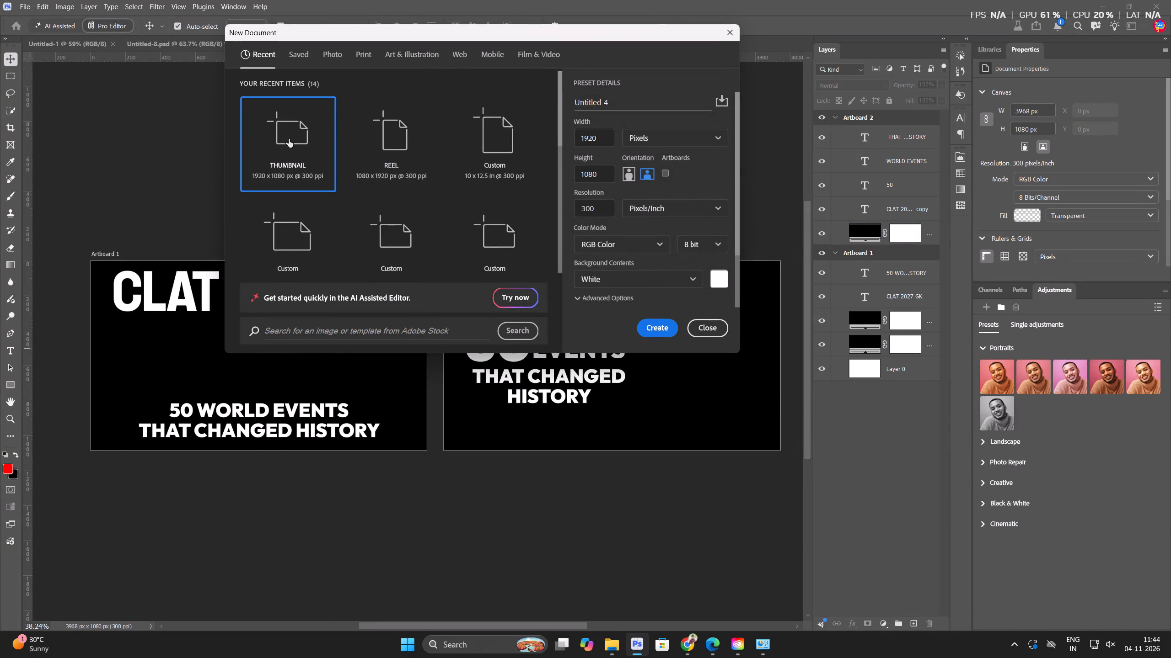
Create a new 1920 x 1080 px document at 300 ppi from the recent THUMBNAIL preset.
double_click(289, 139)
key("ctrl+0")
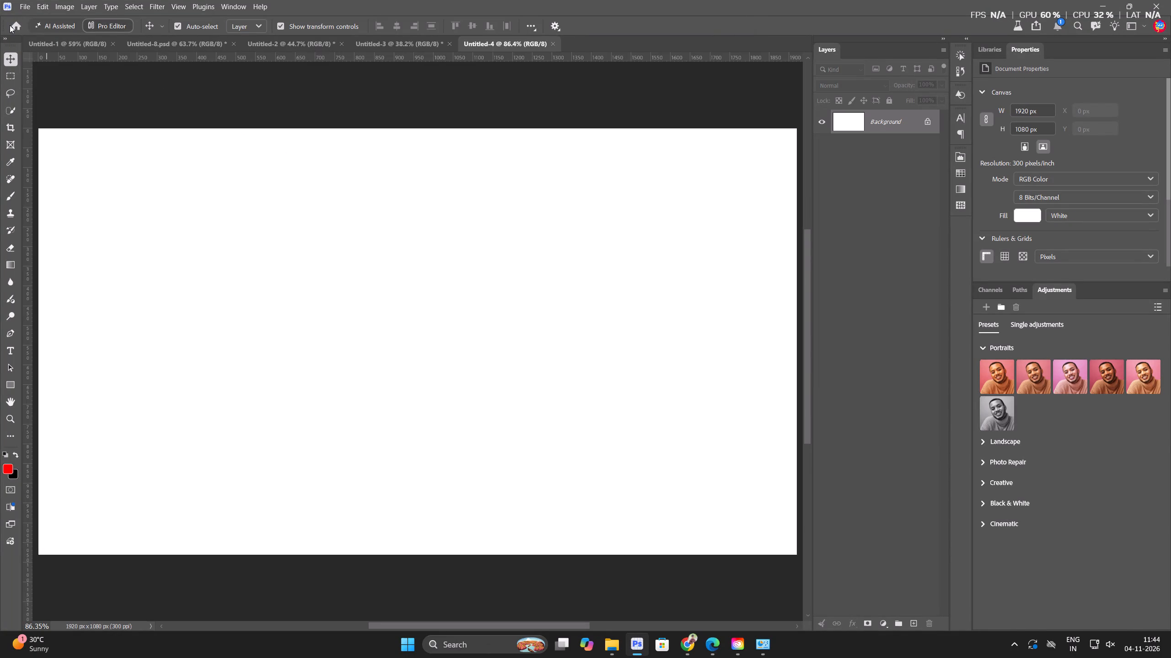
Open the recent "how to read copy" PSD file from the home screen.
left_click(10, 25)
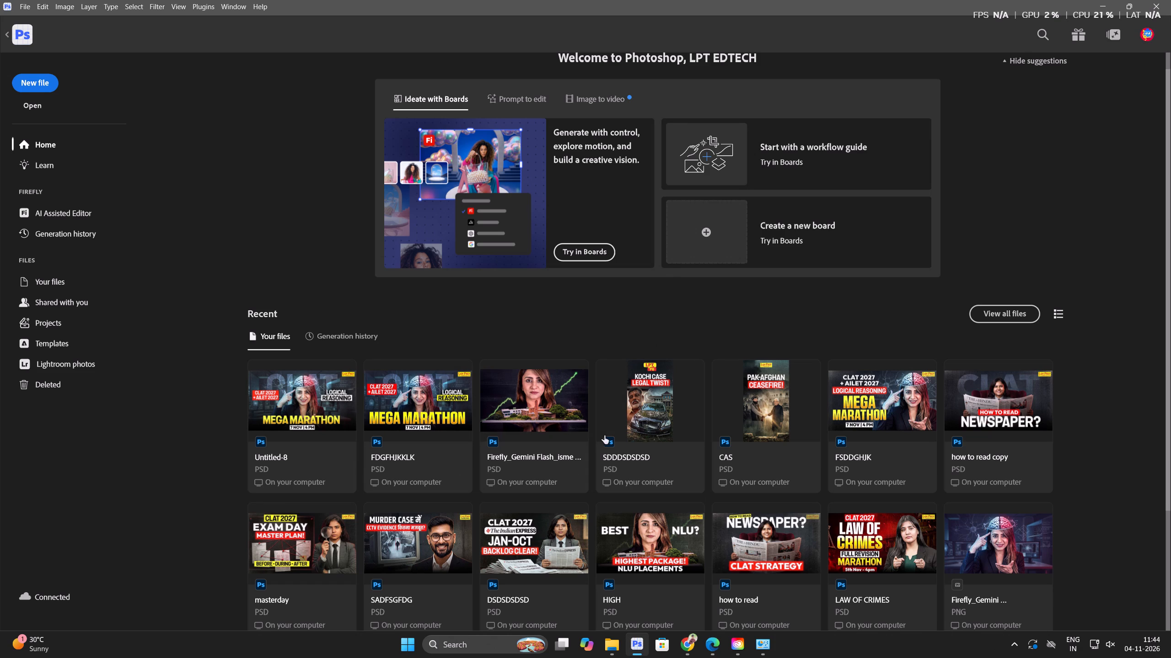
left_click(967, 415)
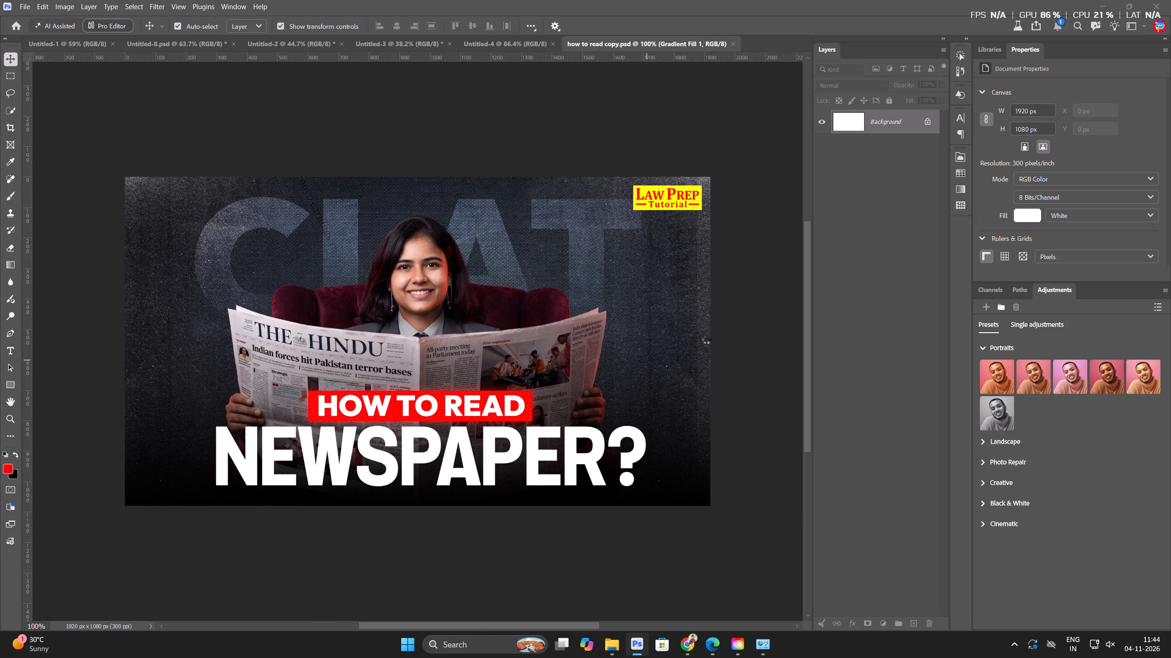
Copy the clat text, the two masked texture layers around it and the unsplash texture layer into the blank Untitled-4 document.
scroll(878, 202, "down", 13)
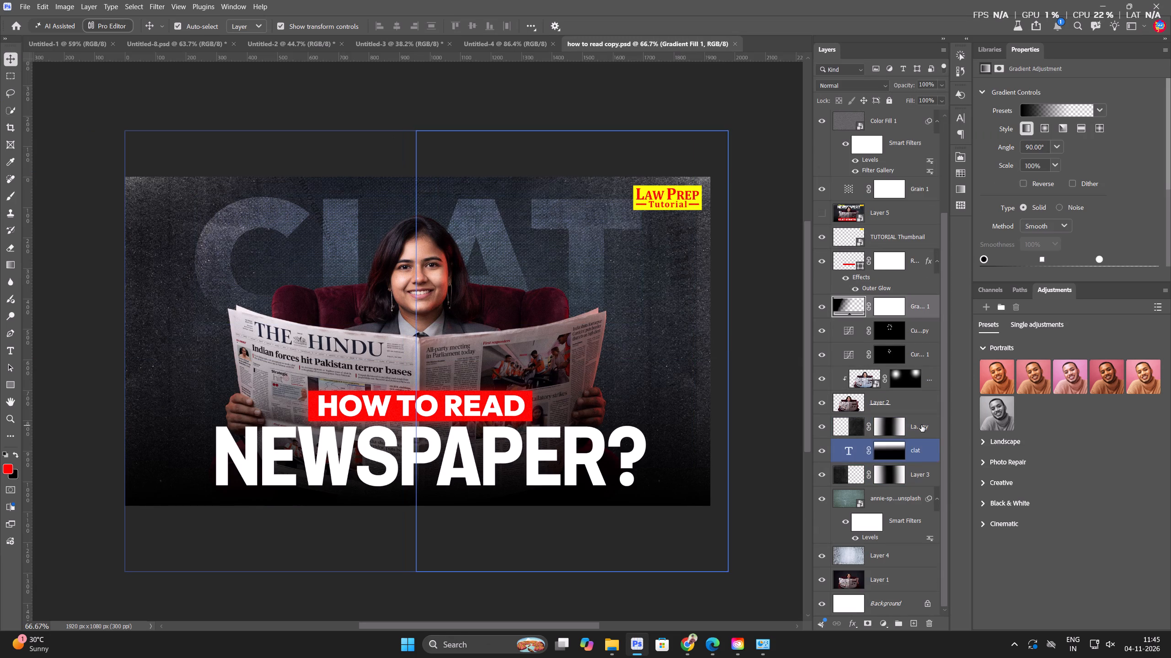
left_click(921, 425)
left_click(912, 563, "shift")
left_click(913, 503)
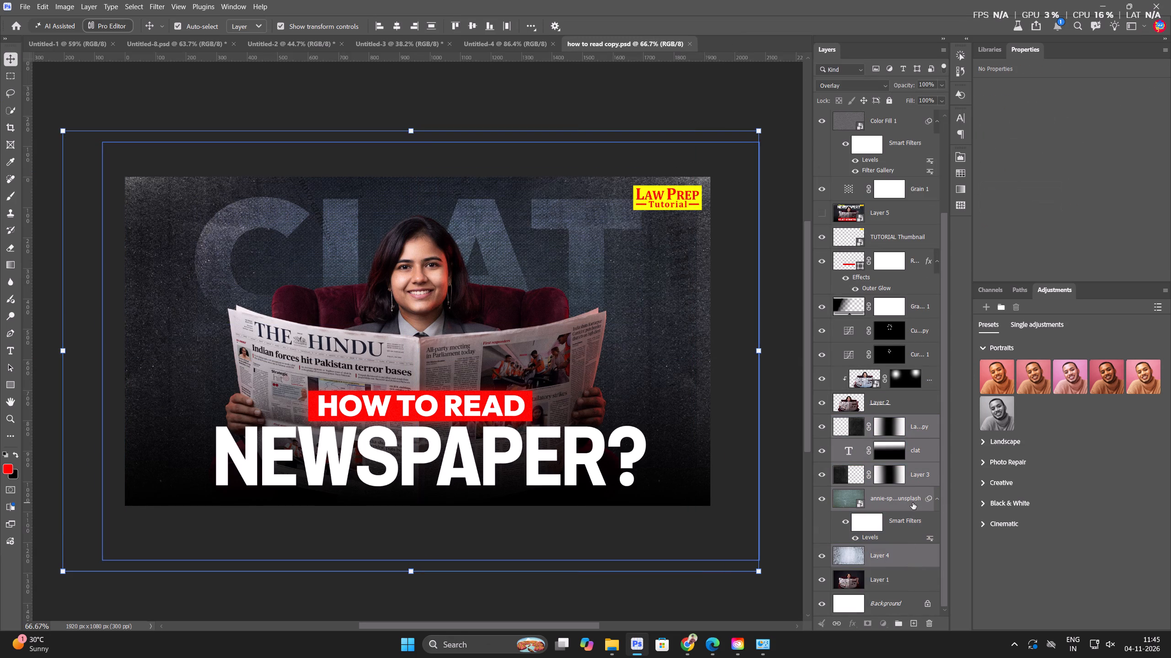
left_click(914, 430)
left_click(901, 501, "shift")
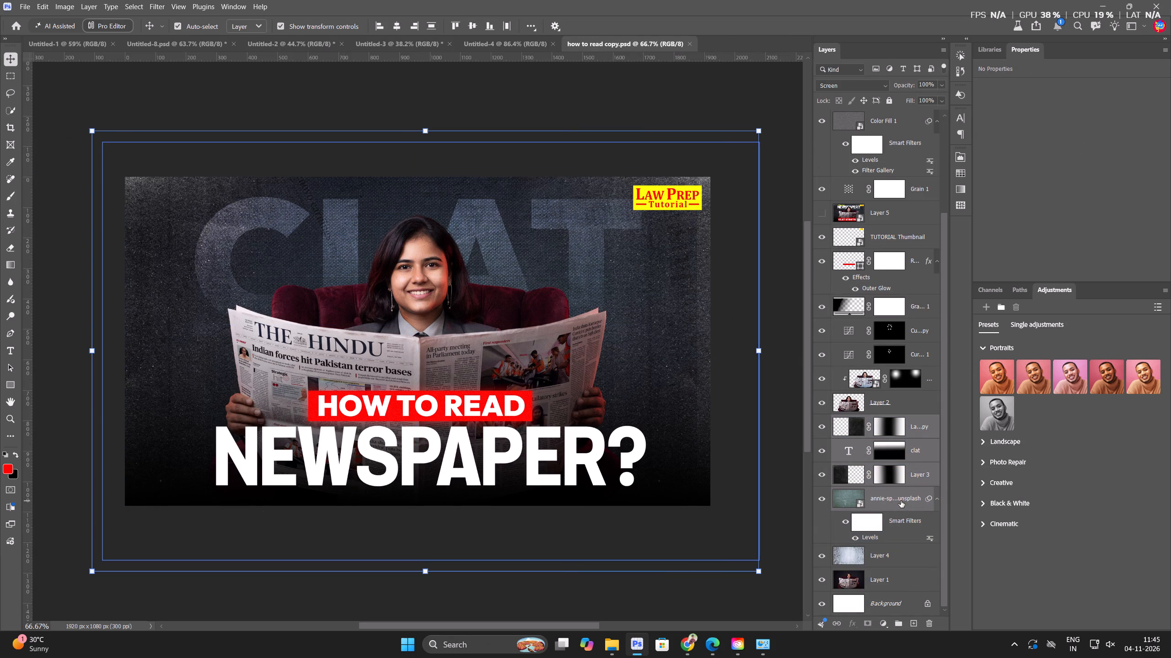
key("ctrl+c")
left_click(470, 47)
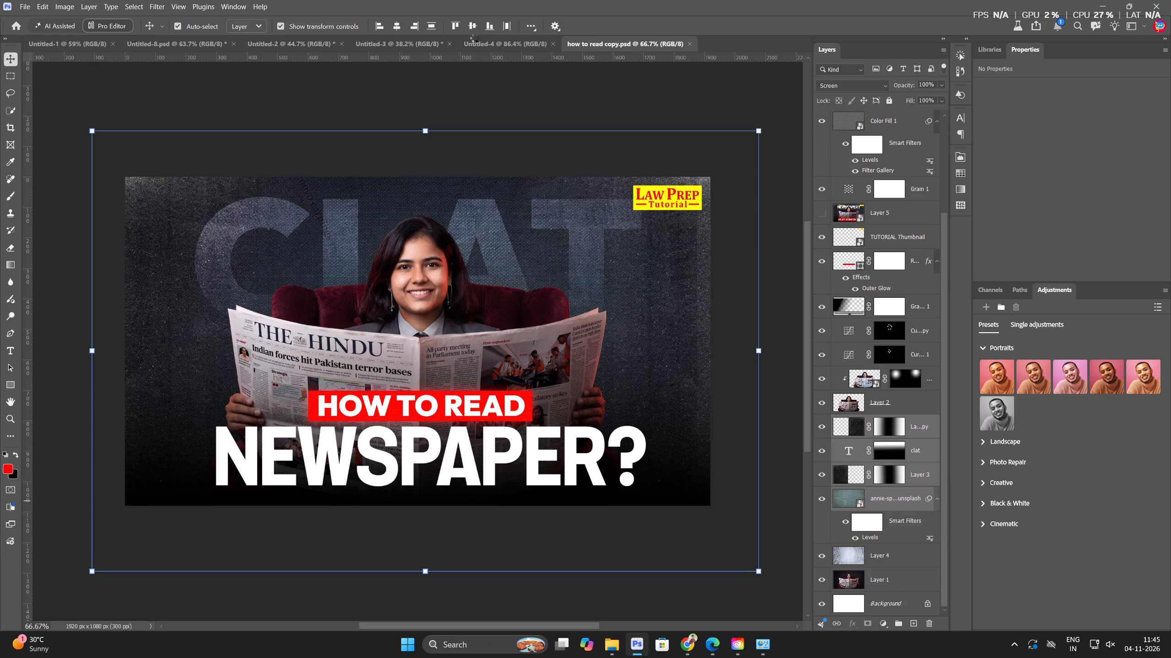
key("ctrl+v")
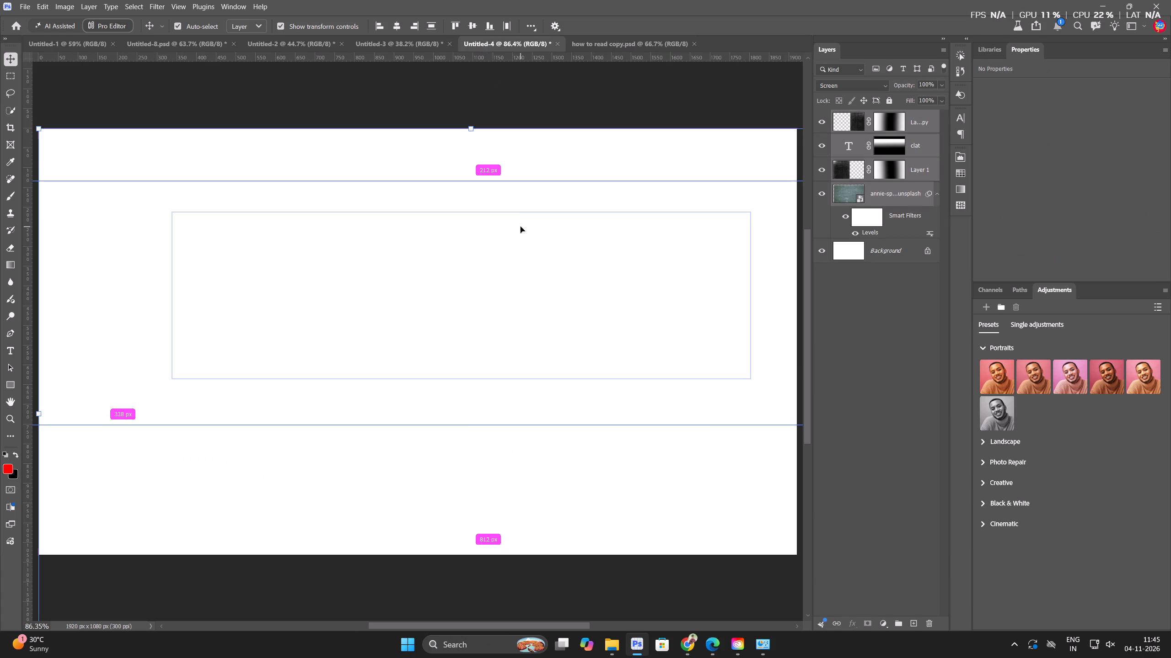
Move the pasted layers together so that they are centred on the canvas.
scroll(512, 238, "down", 5)
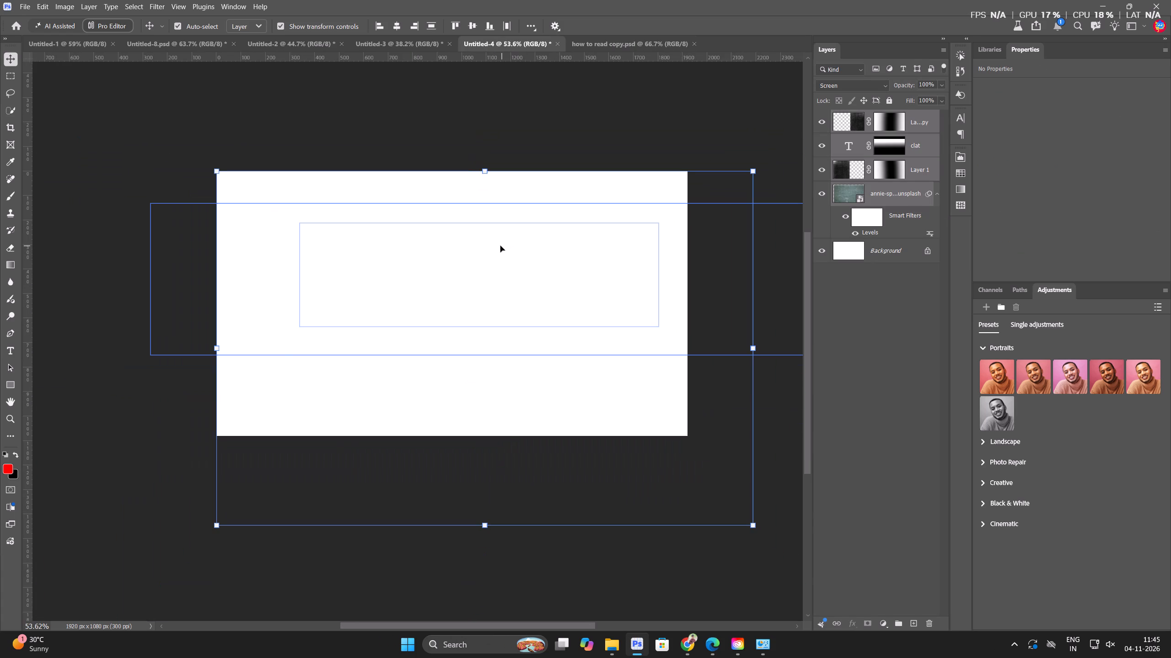
key("ctrl+t")
left_click(607, 254)
left_click_drag(587, 323, 565, 298)
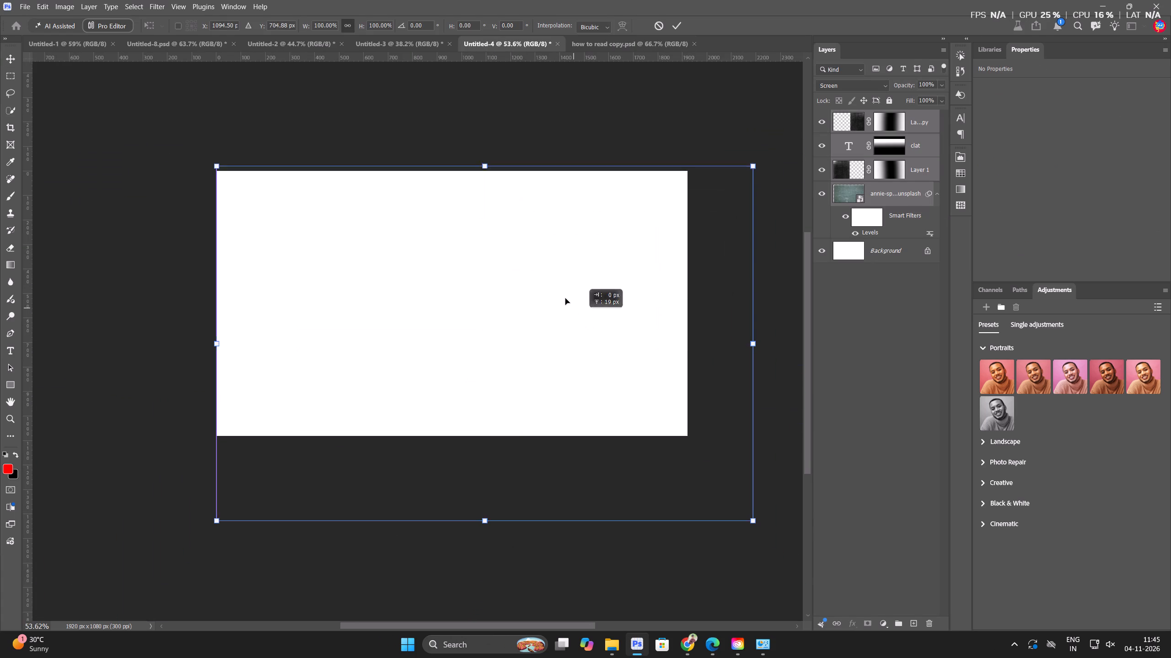
left_click_drag(565, 298, 556, 283)
key("Return")
key("period")
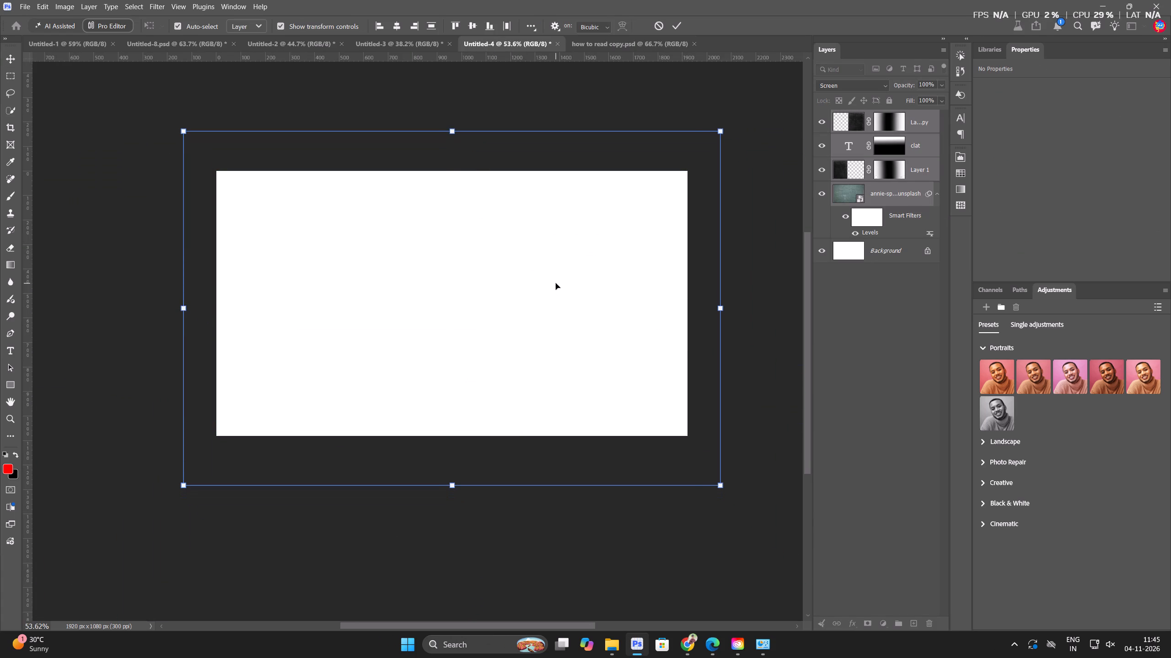
Add a solid colour fill layer in black (000000).
scroll(555, 290, "down", 5)
left_click(216, 373)
key("alt+l")
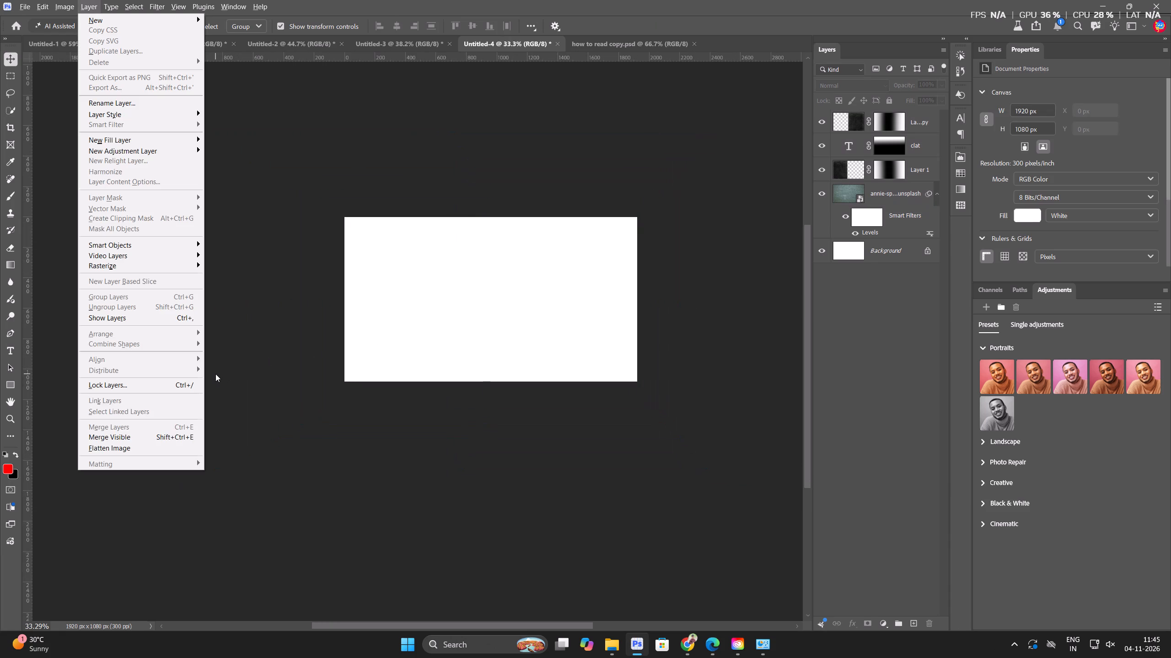
key("alt+f")
key("ctrl+z")
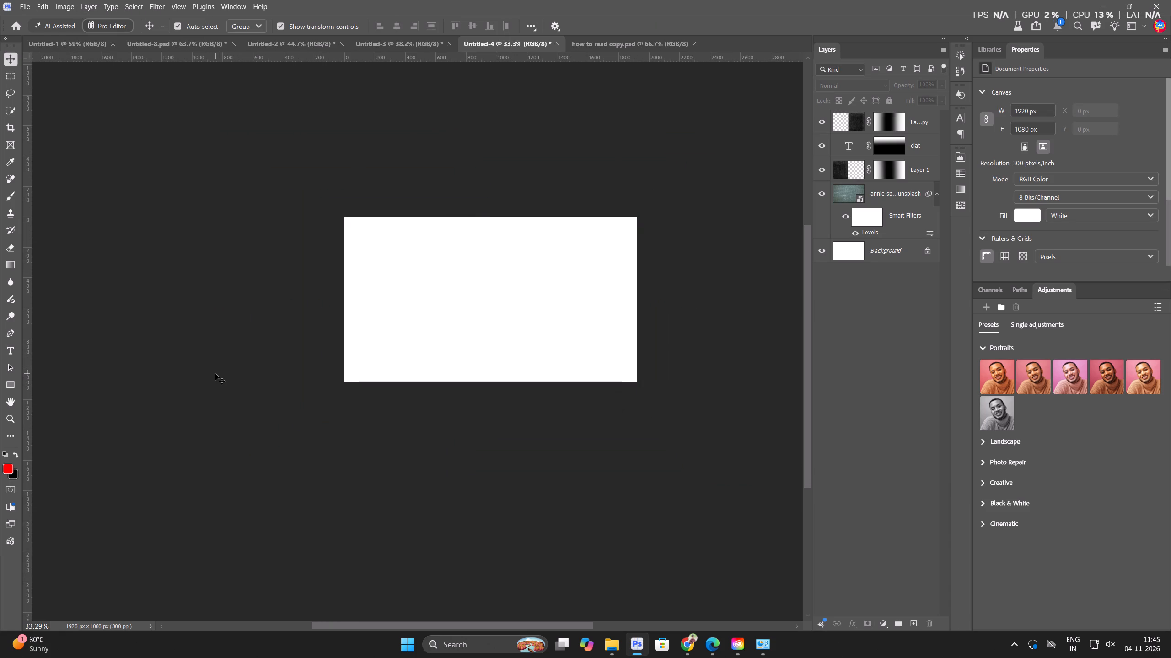
key("alt+l")
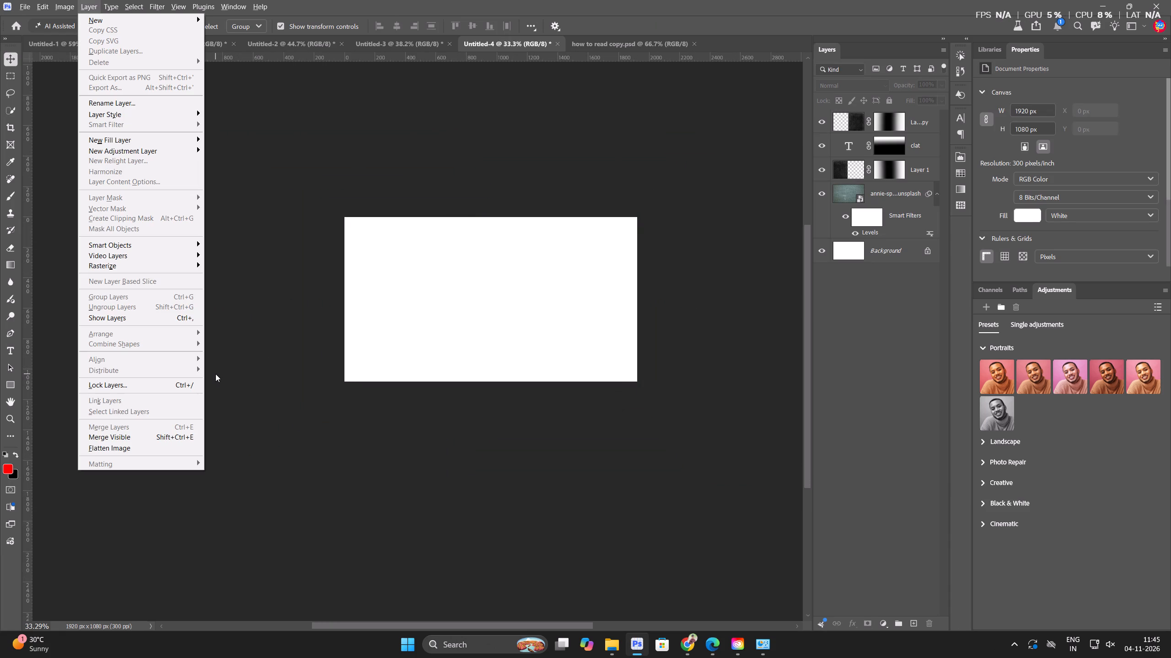
key("alt+w")
key("alt+s")
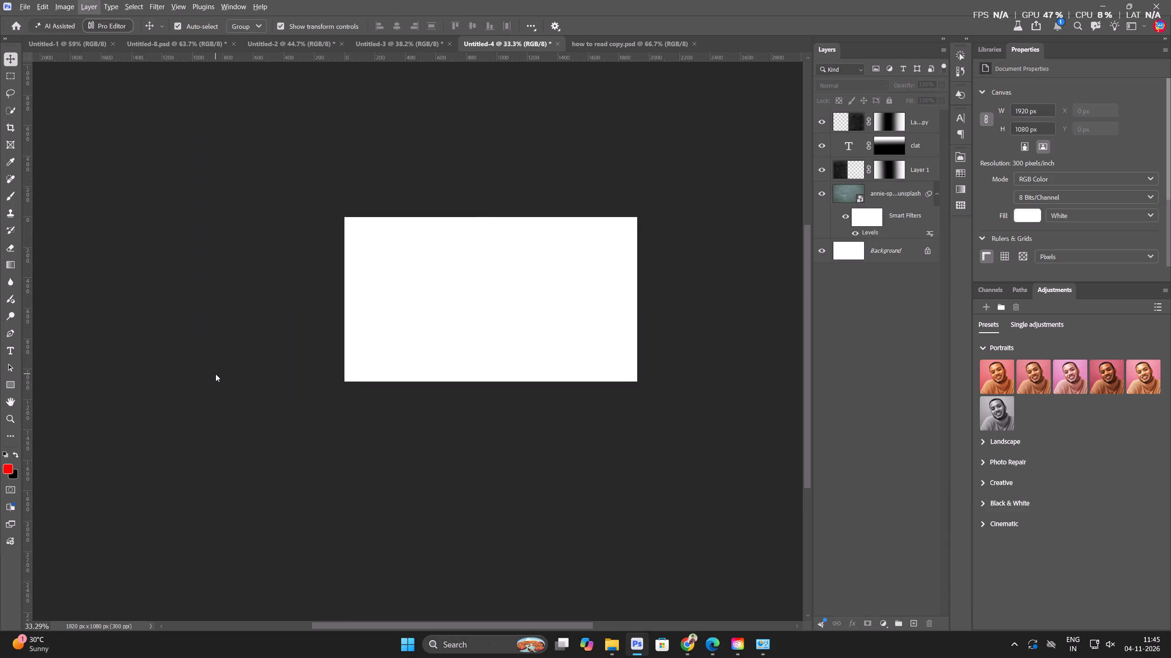
key("Return")
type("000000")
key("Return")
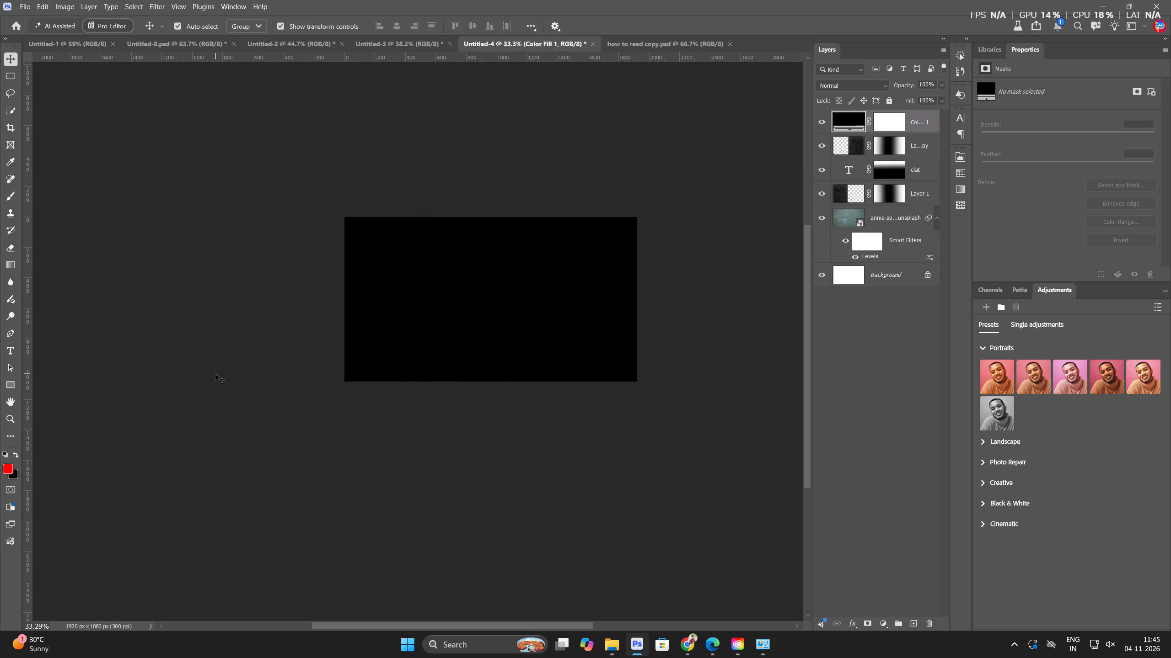
Move the black fill layer down the stack to just above the Background layer.
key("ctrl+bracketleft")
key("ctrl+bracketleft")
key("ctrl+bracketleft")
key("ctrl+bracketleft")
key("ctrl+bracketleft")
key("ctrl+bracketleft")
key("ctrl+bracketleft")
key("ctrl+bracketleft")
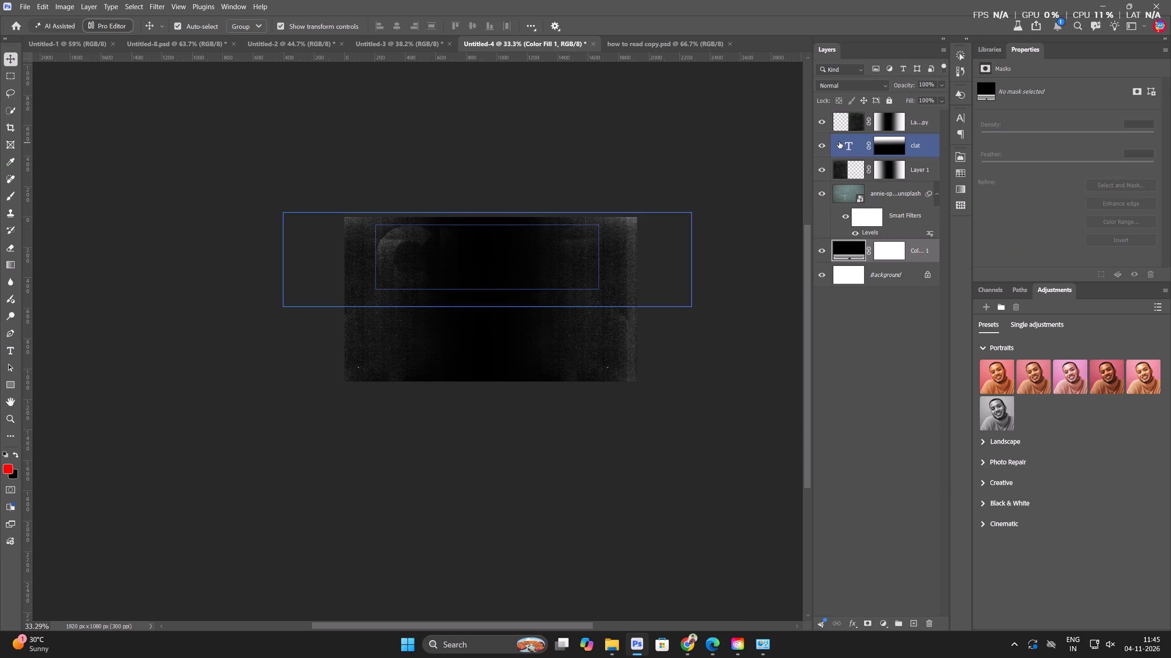
Hide the clat text layer.
left_click(827, 143)
left_click(647, 161)
key("ctrl+0")
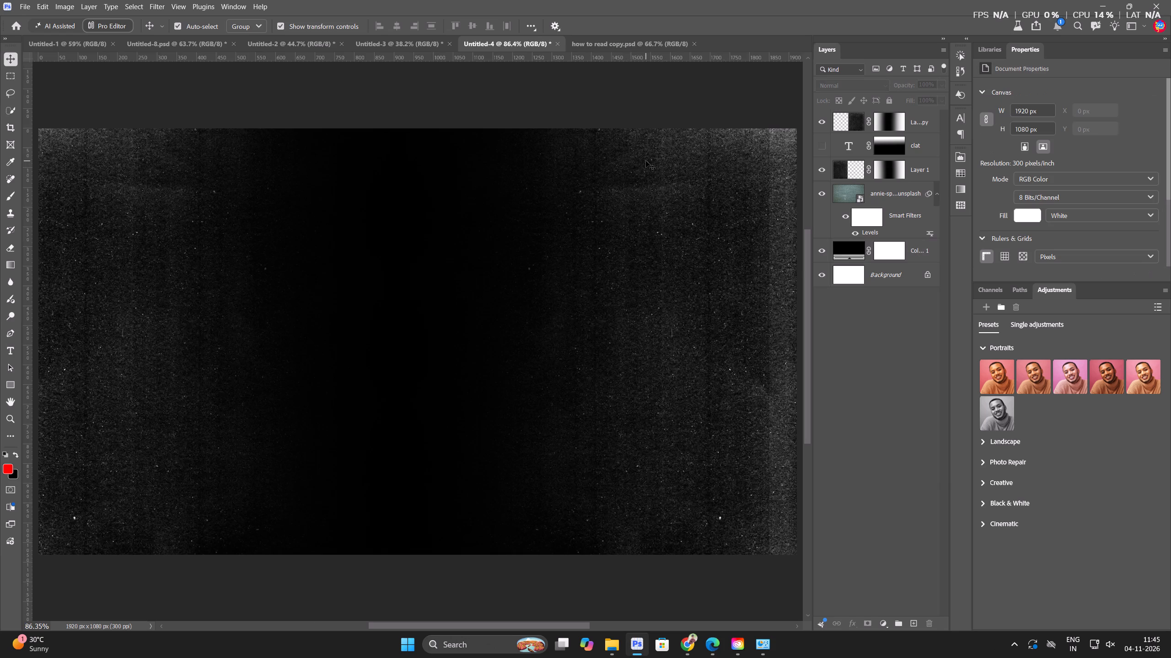
Place the generated world-map history image, "Create a premium, high-impact ci 880599 Wi8.png", as an embedded layer.
key("ctrl+shift+m")
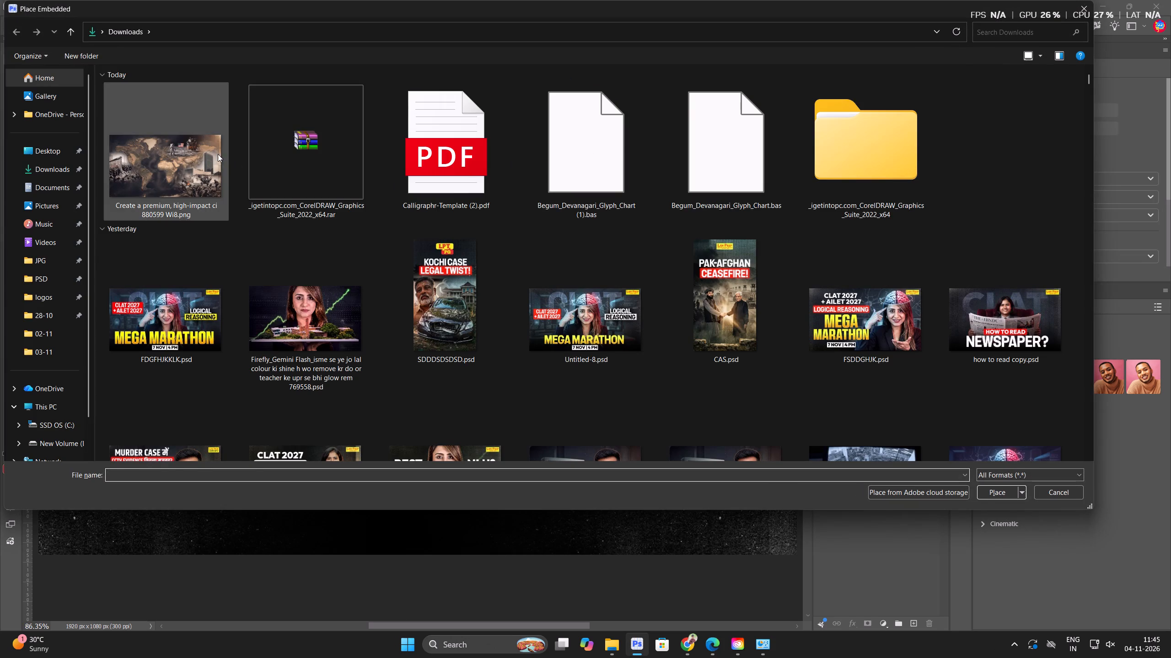
double_click(212, 152)
key("Return")
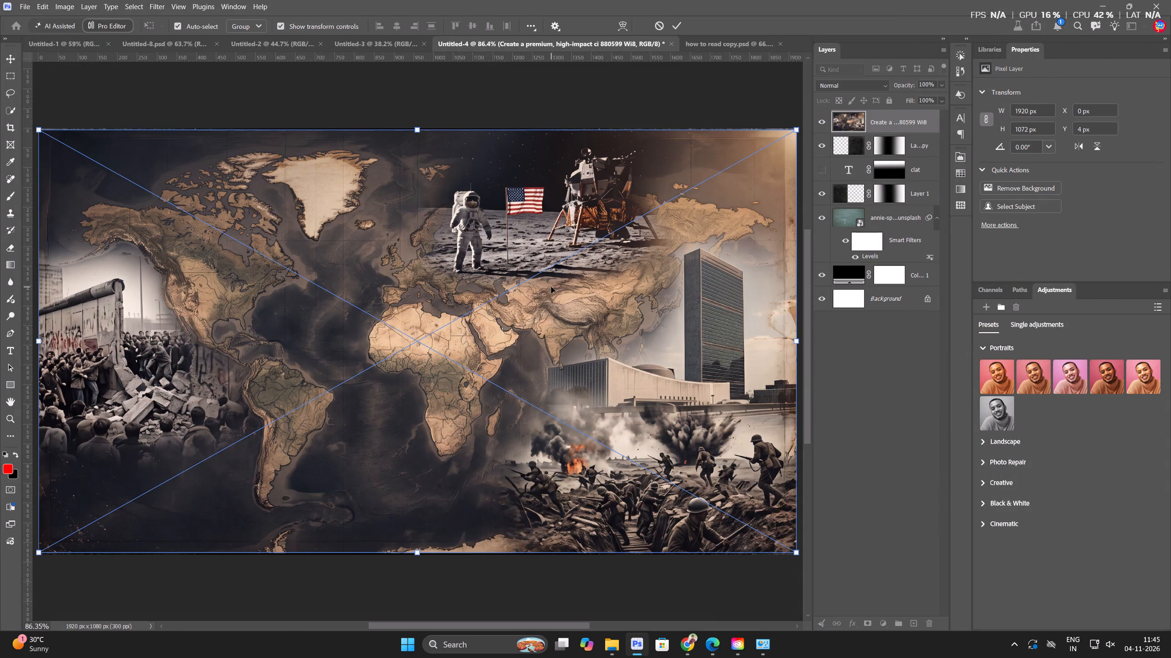
Move the placed history image below the texture layers and directly above the black fill layer.
key("ctrl+bracketleft")
key("ctrl+bracketleft")
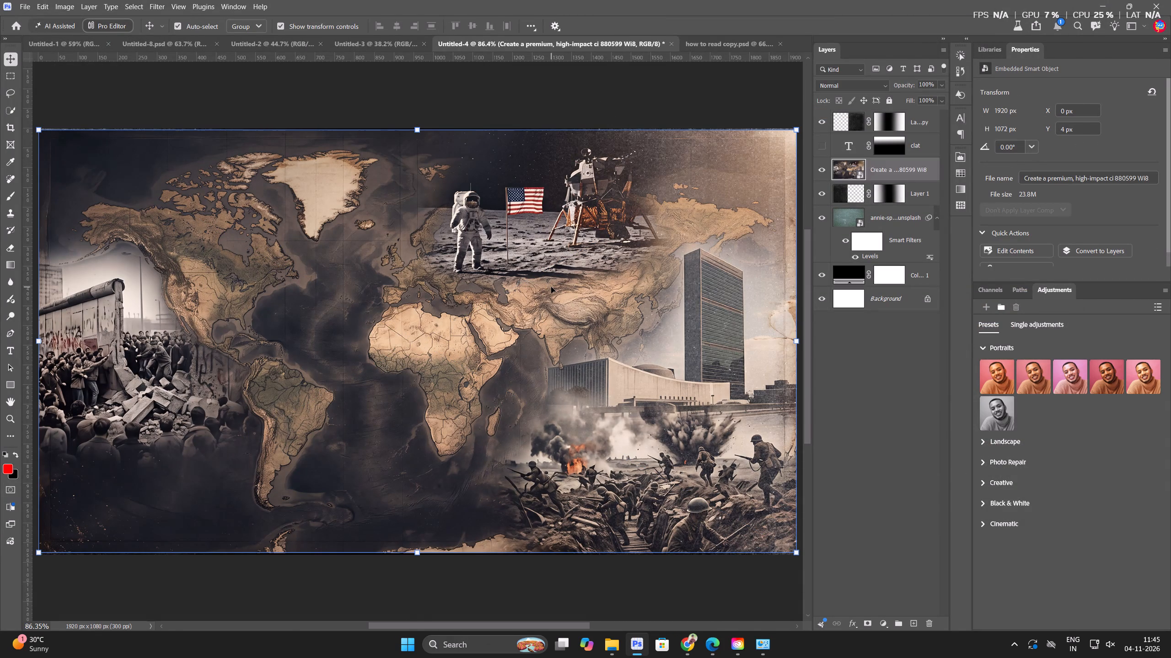
key("ctrl+bracketleft")
key("ctrl+bracketleft")
key("ctrl+bracketleft")
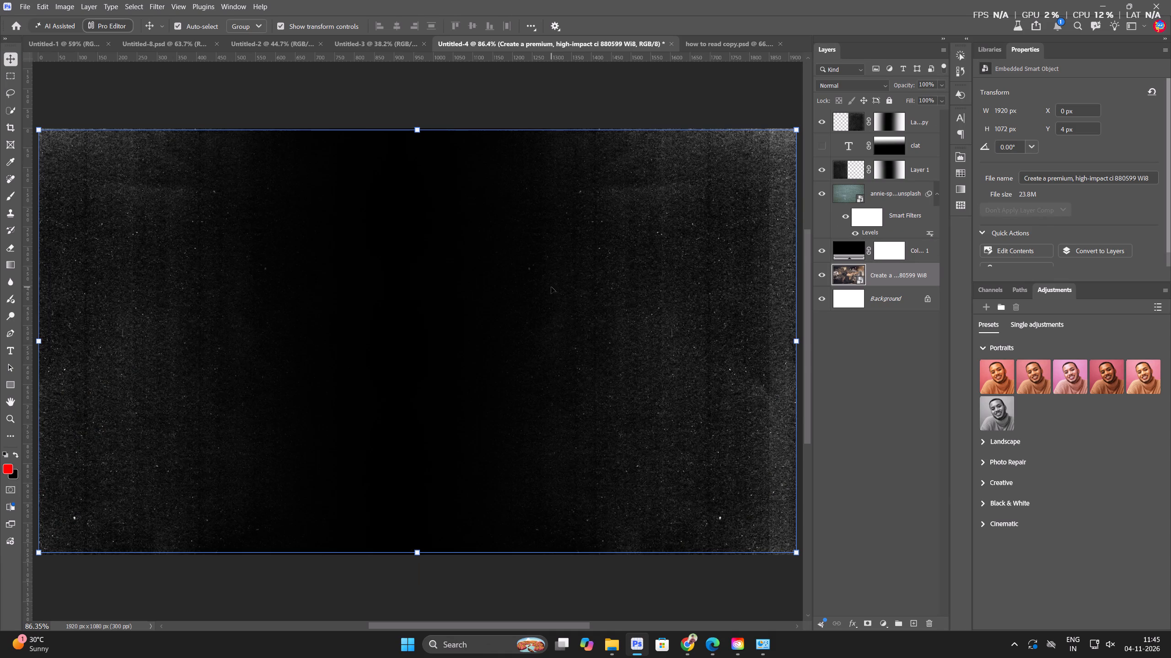
key("ctrl+bracketright")
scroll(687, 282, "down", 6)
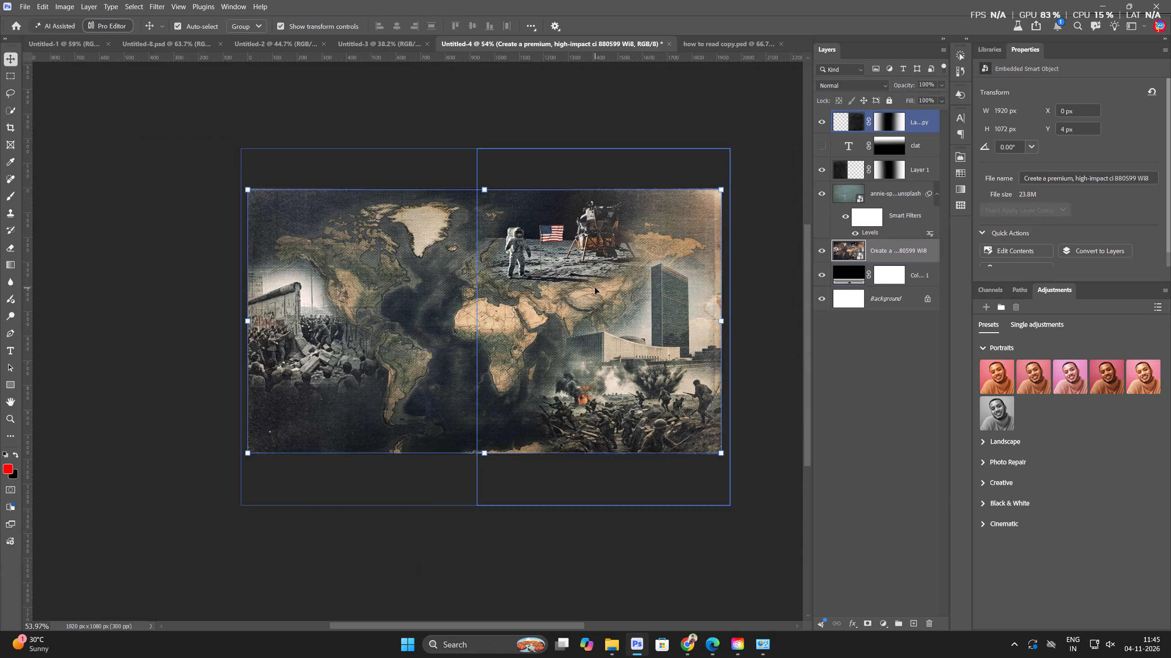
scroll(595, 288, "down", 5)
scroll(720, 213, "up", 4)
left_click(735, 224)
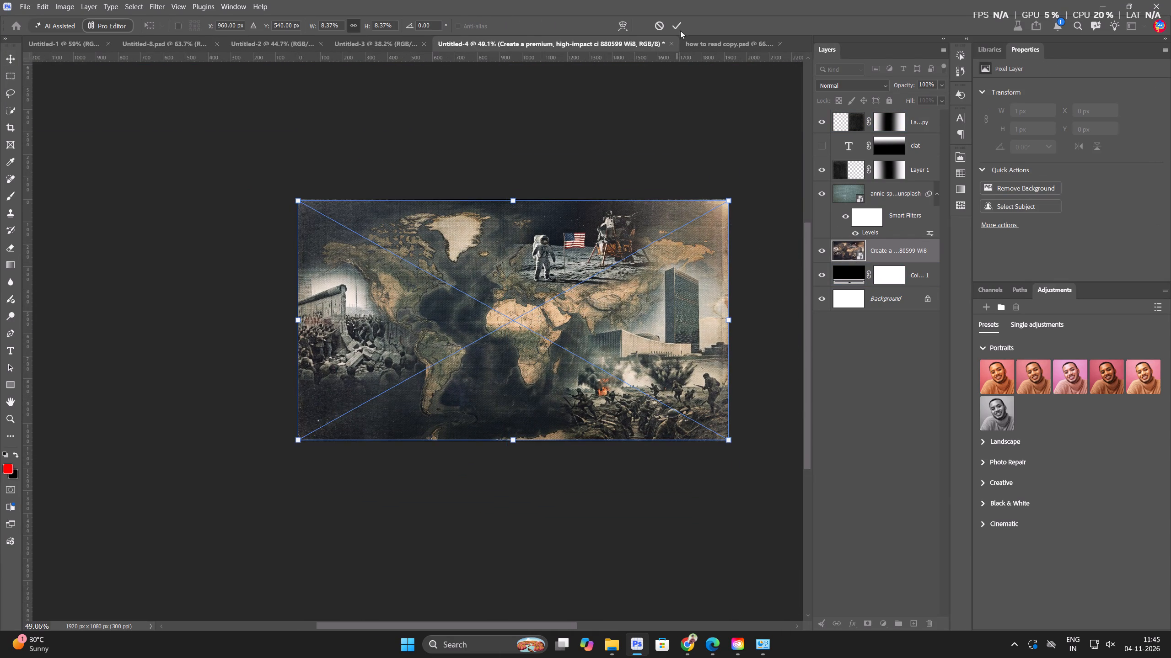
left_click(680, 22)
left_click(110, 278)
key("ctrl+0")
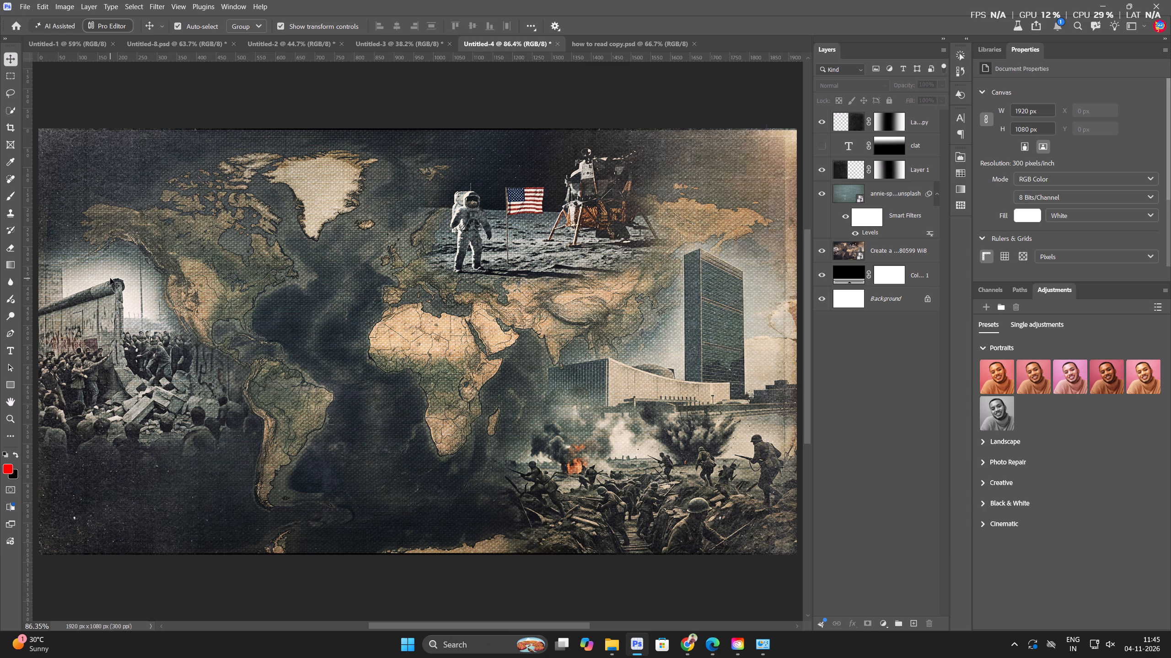
Enlarge the history image to about 2058 x 1149 px so that it extends past all canvas edges.
left_click_drag(891, 250, 886, 250)
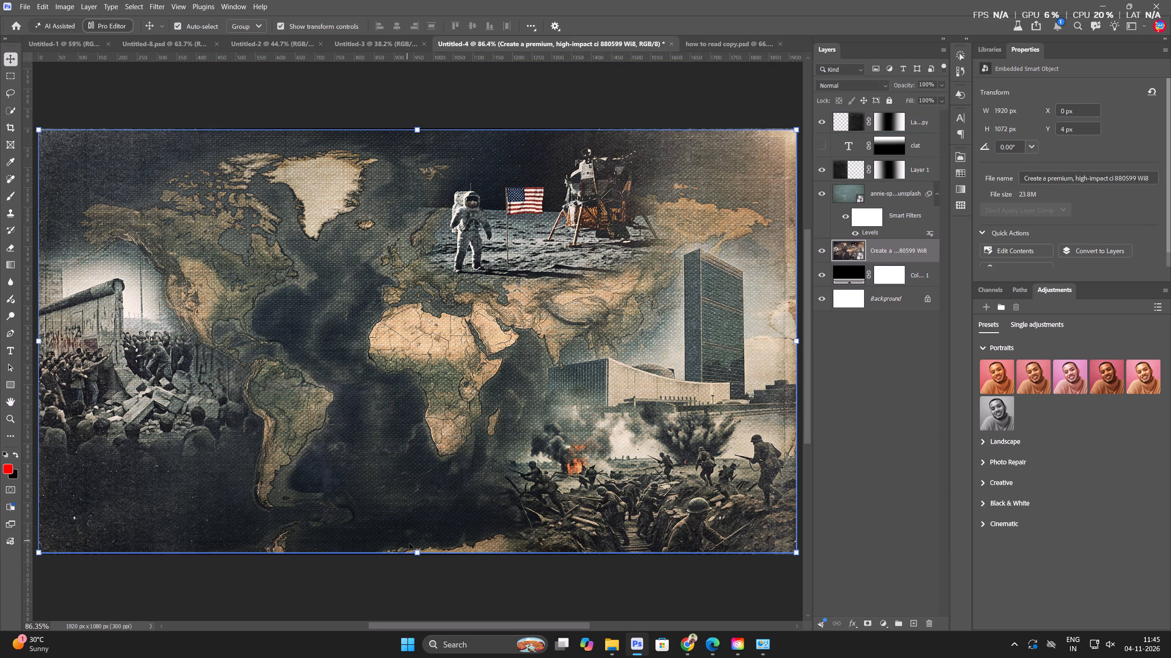
left_click_drag(416, 557, 419, 588)
left_click_drag(417, 518, 417, 509)
key("Return")
key("period")
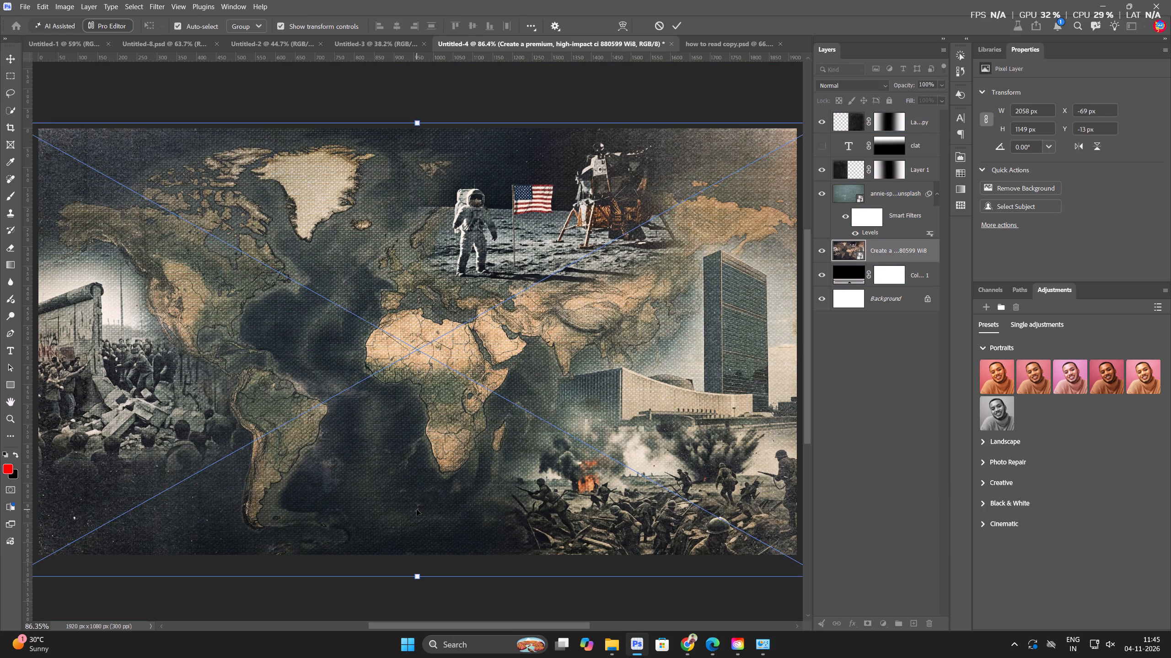
Lower the history image layer's opacity to darken it against the black fill.
left_click_drag(905, 86, 856, 84)
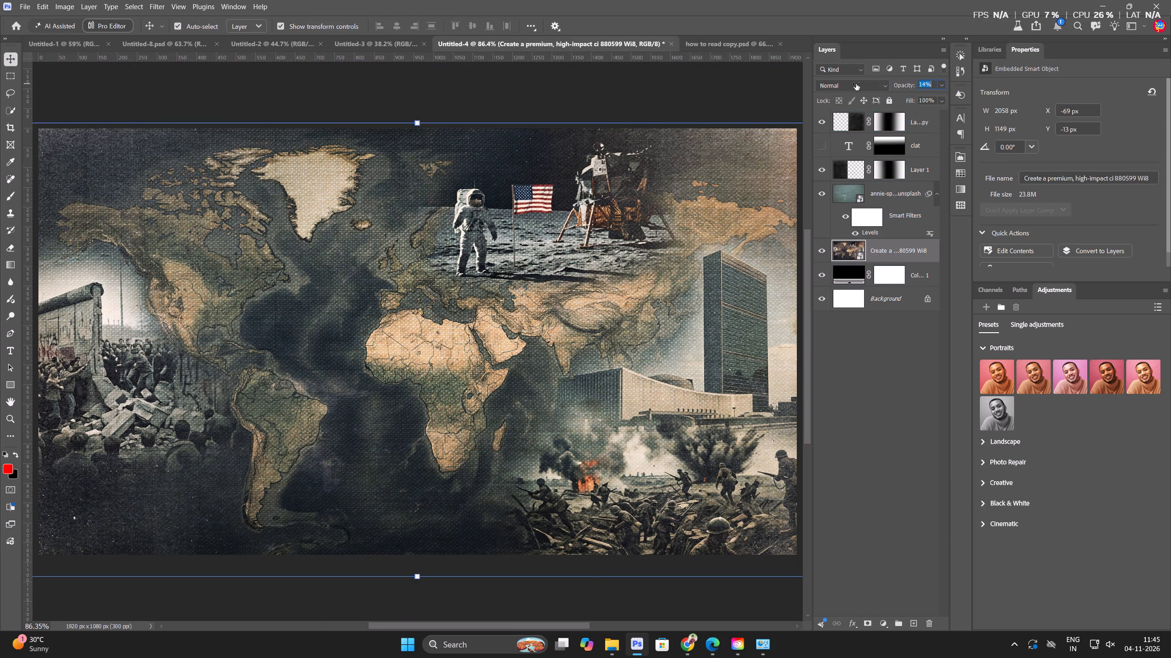
left_click_drag(856, 84, 881, 89)
scroll(703, 189, "down", 6)
left_click(40, 333)
key("ctrl+0")
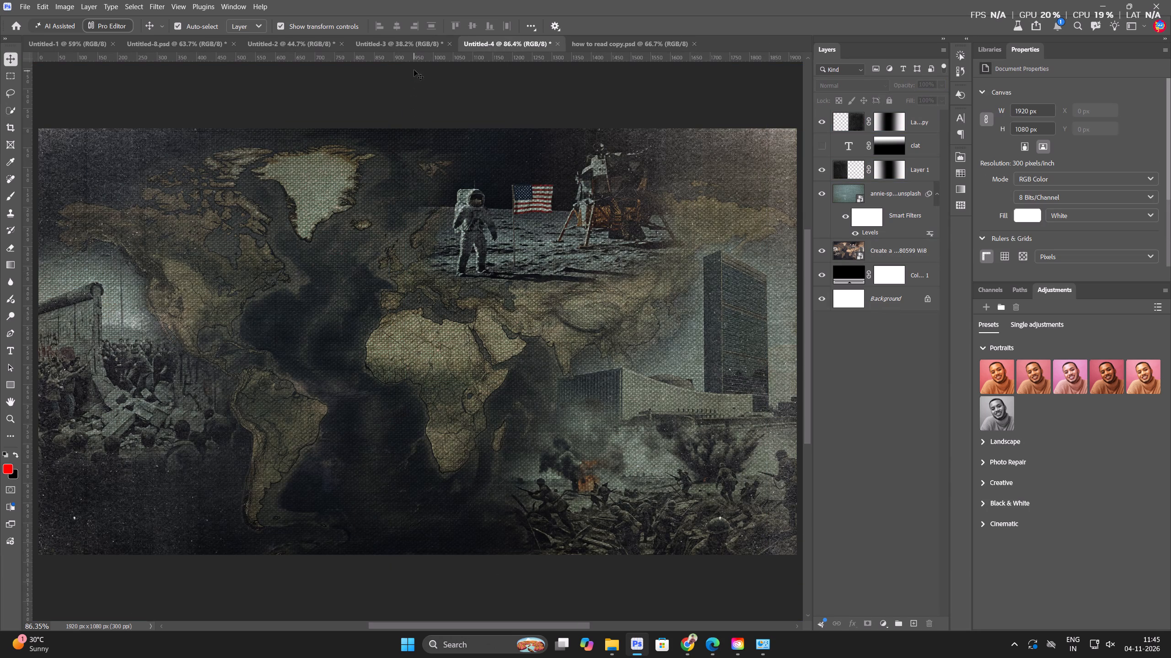
Find and open the transparent portrait file TEJAS.png.
key("ctrl+o")
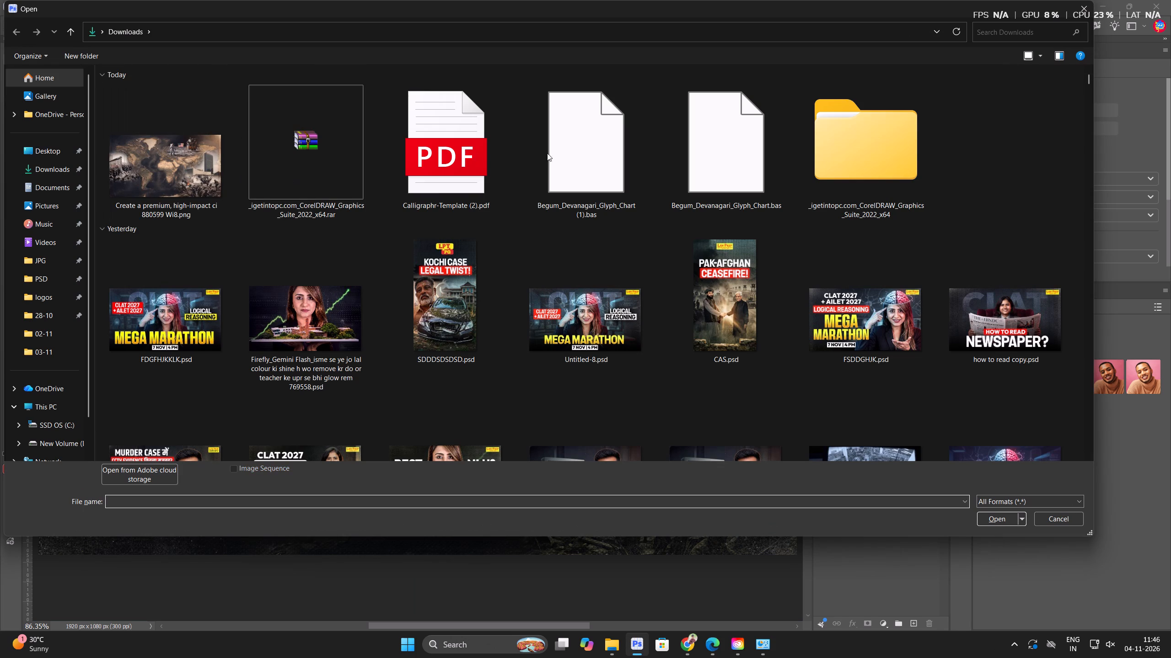
type("tej")
scroll(155, 494, "up", 1)
left_click(146, 513)
key("Return")
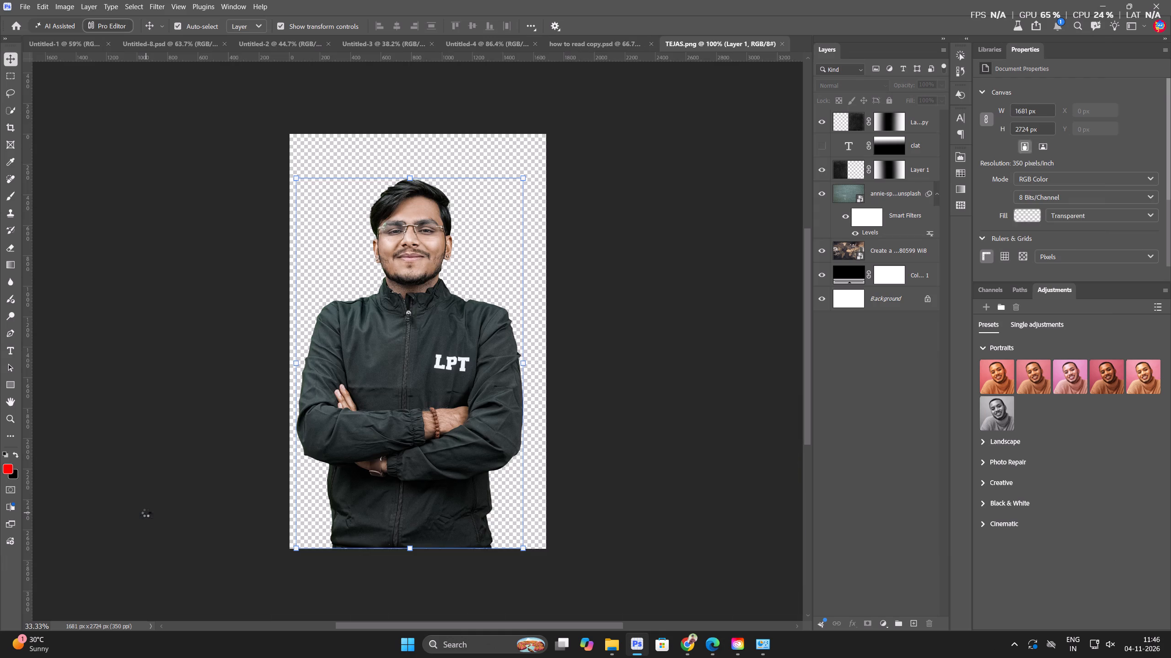
In the Camera Raw Filter, set the portrait's Greens and Aquas saturation to -100.
key("ctrl+shift+a")
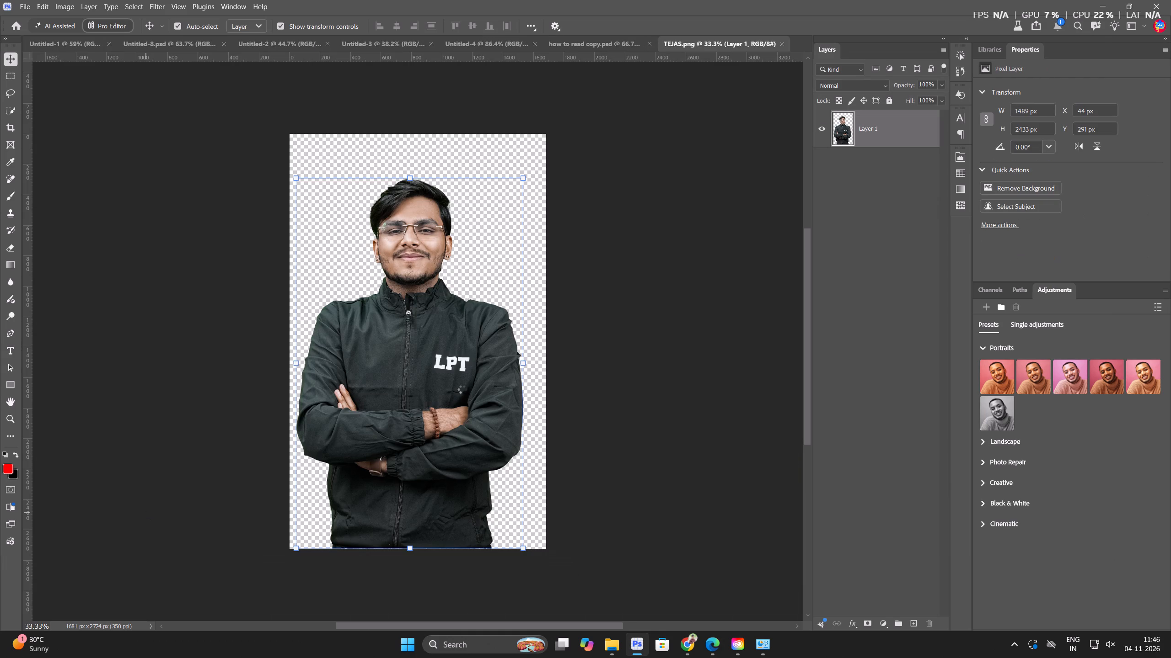
scroll(1085, 460, "down", 5)
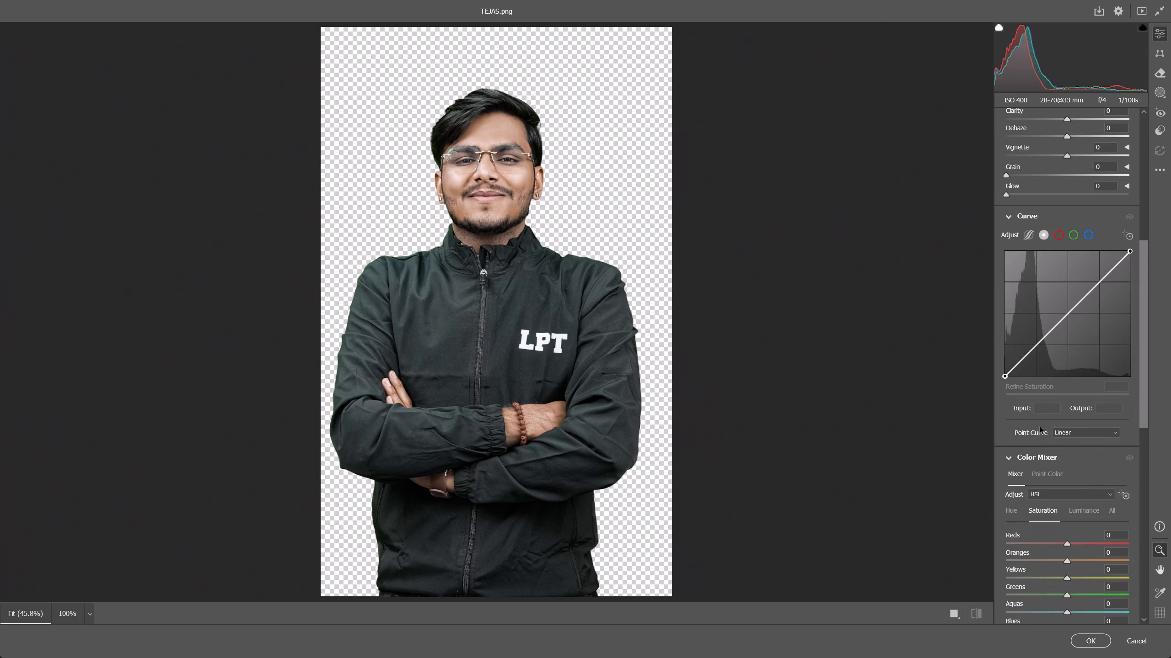
scroll(1058, 476, "down", 2)
left_click_drag(1066, 457, 839, 457)
left_click_drag(1067, 474, 893, 474)
Adjust the portrait's skin tones by setting the Oranges hue to -29 and the Oranges saturation to -7.
left_click_drag(482, 153, 612, 327)
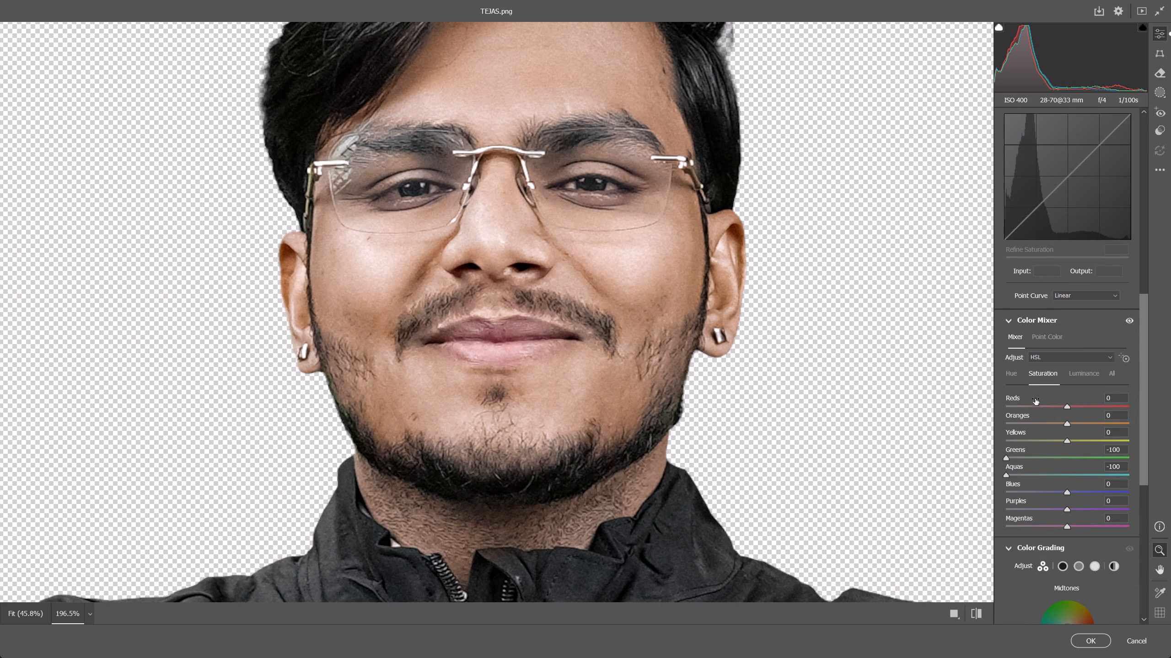
left_click_drag(1058, 427, 1031, 432)
left_click_drag(1045, 424, 1170, 424)
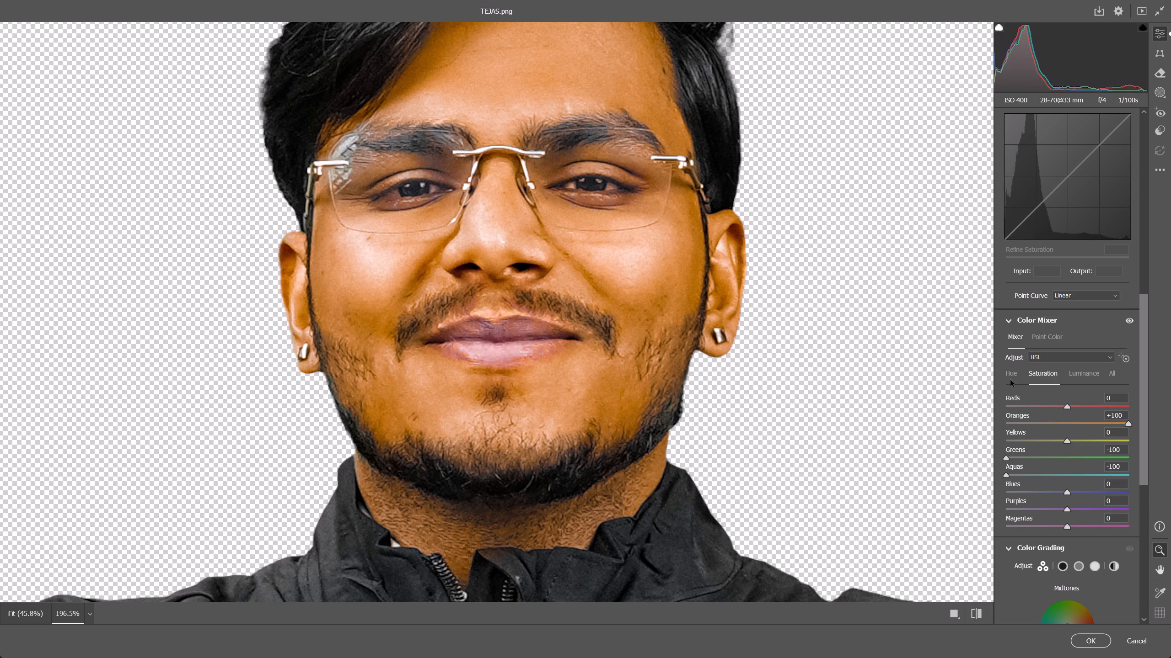
left_click(1010, 376)
left_click_drag(1062, 424, 1049, 428)
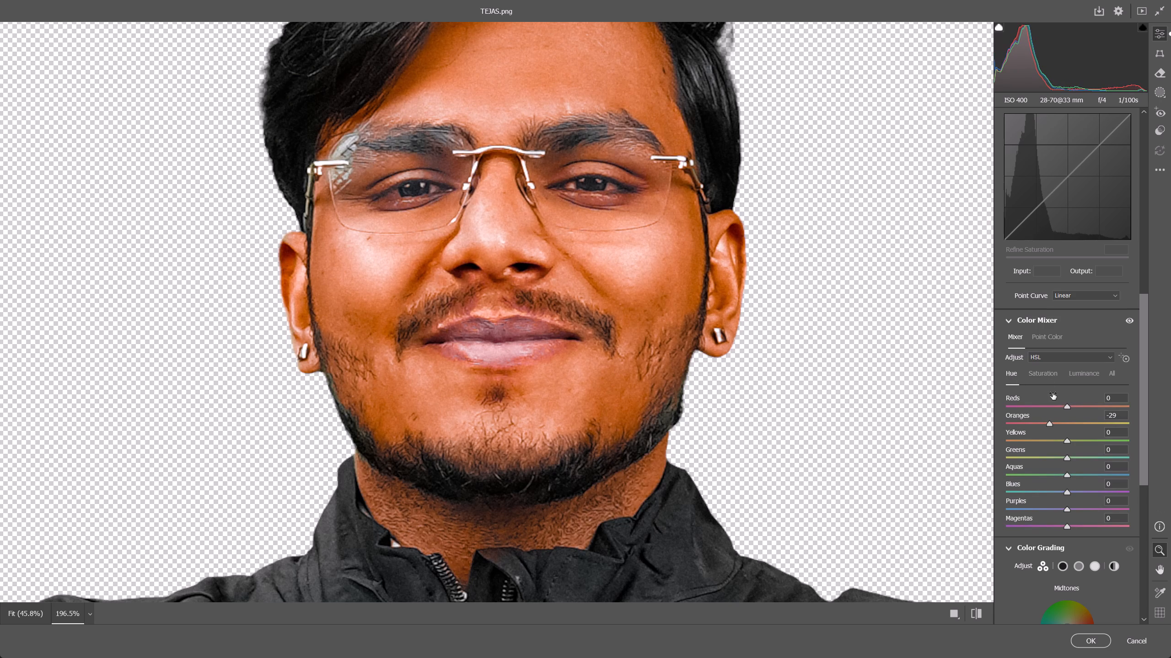
left_click(1045, 376)
left_click(1061, 419)
left_click(1061, 420)
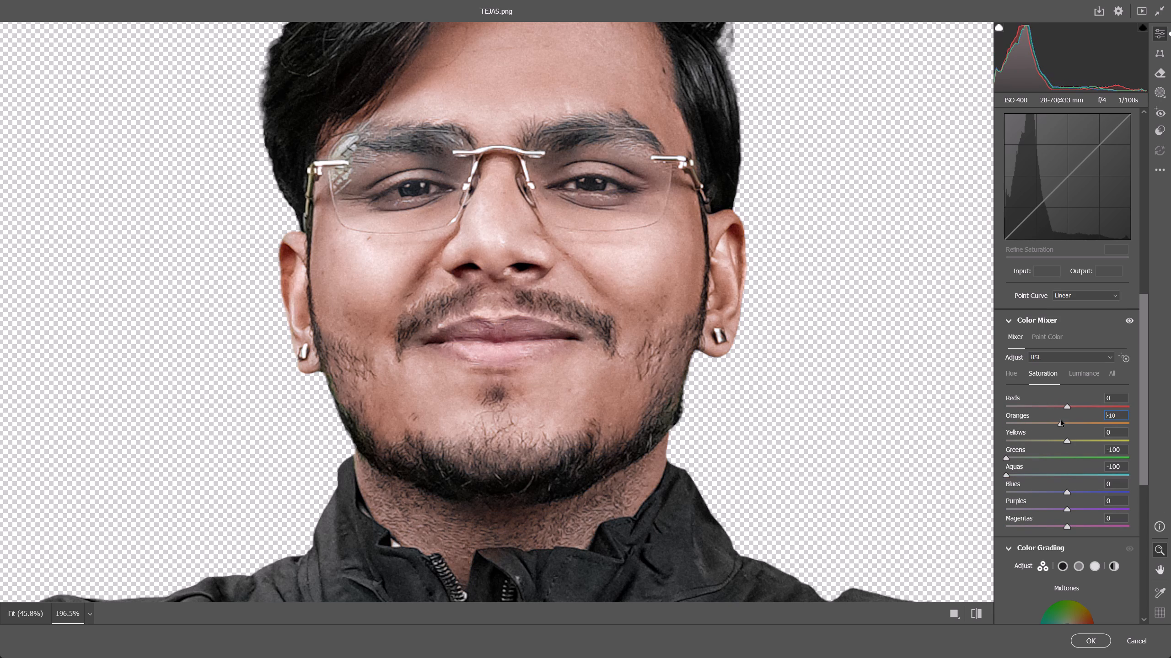
left_click(1061, 420)
left_click(412, 278)
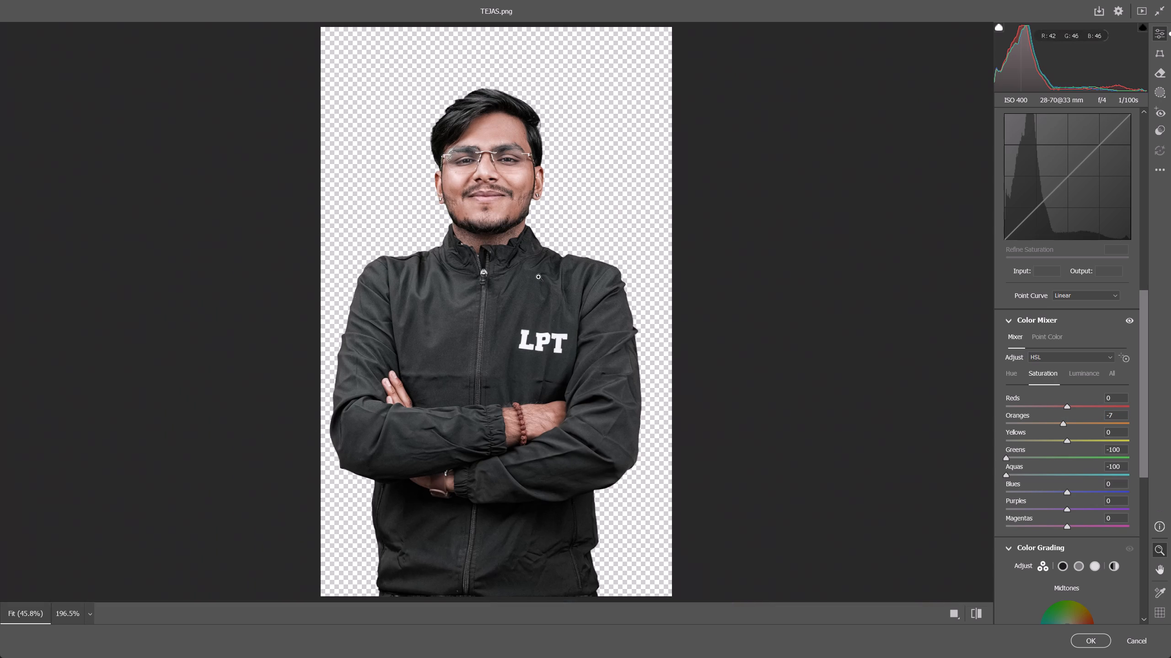
Strengthen the portrait's effects with Dehaze +18, Texture +26, increased Clarity and a small amount of Grain.
scroll(1073, 325, "up", 4)
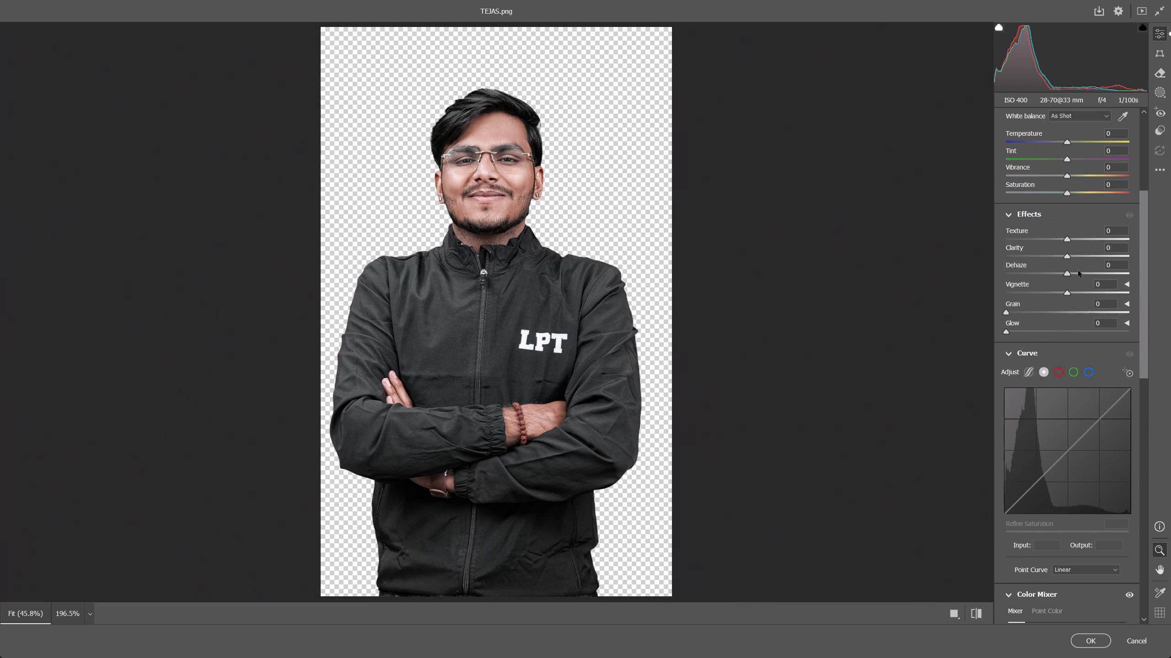
left_click(1078, 272)
left_click_drag(476, 142, 591, 285)
left_click_drag(520, 232, 543, 258)
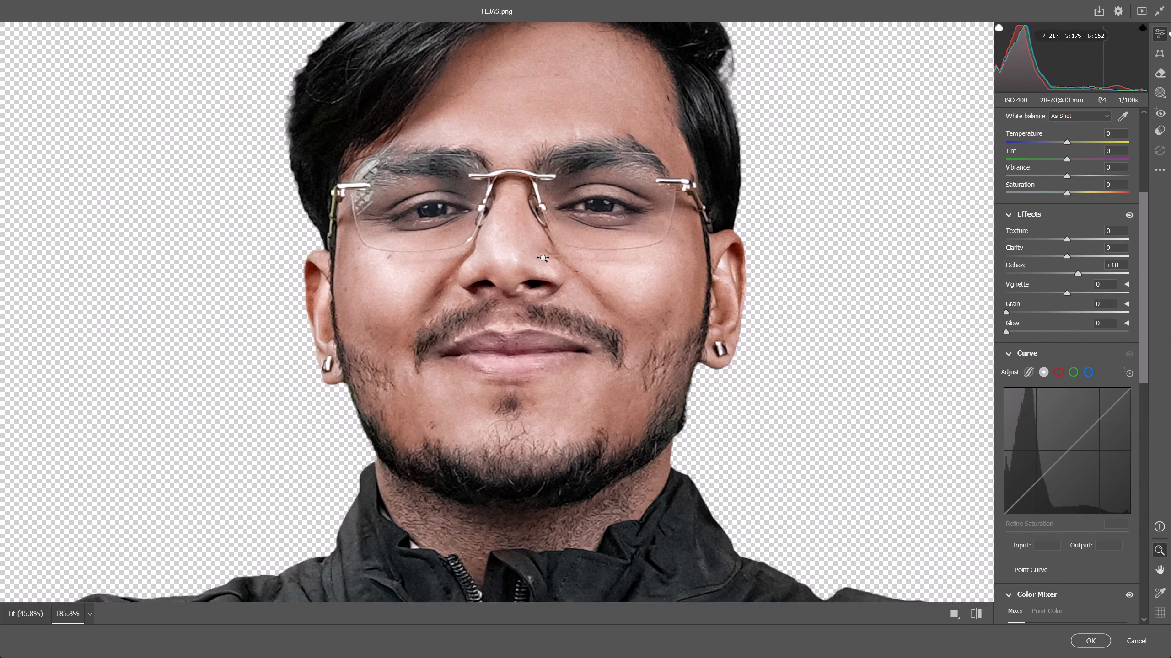
left_click_drag(543, 258, 590, 292)
left_click(1083, 241)
left_click(1085, 250)
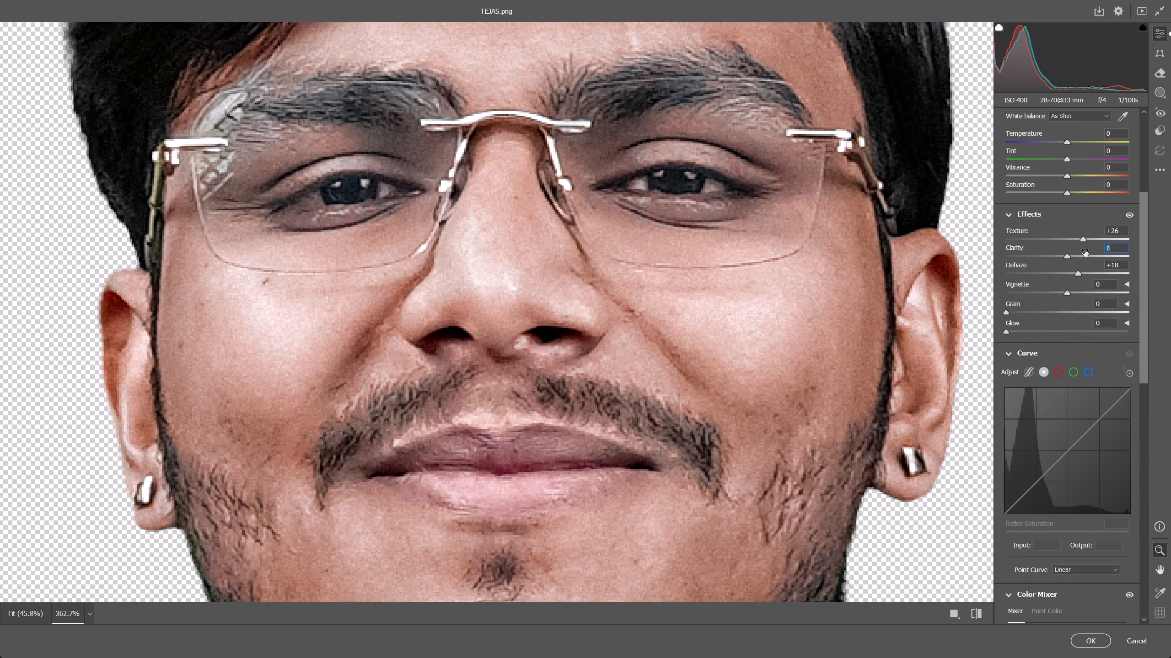
left_click(1083, 254)
left_click(1016, 313)
Set the portrait's Sharpening to 41 and apply the Camera Raw adjustments.
scroll(1042, 313, "down", 20)
scroll(1031, 350, "up", 1)
left_click_drag(1015, 568, 1068, 564)
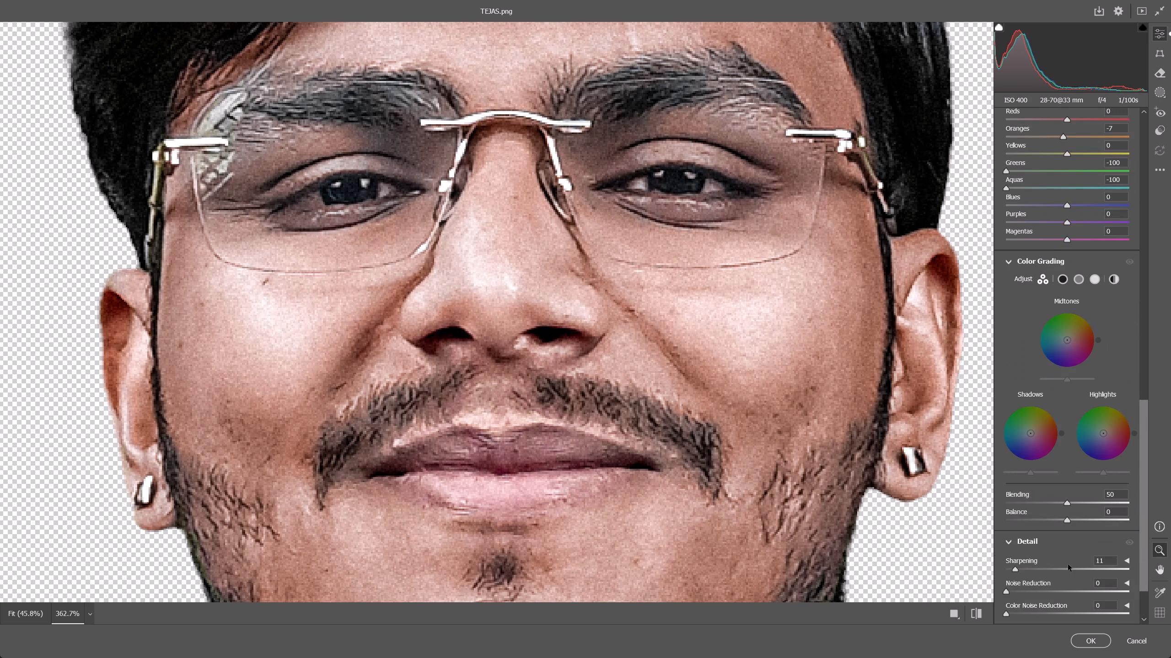
left_click_drag(1068, 564, 1039, 570)
key("Return")
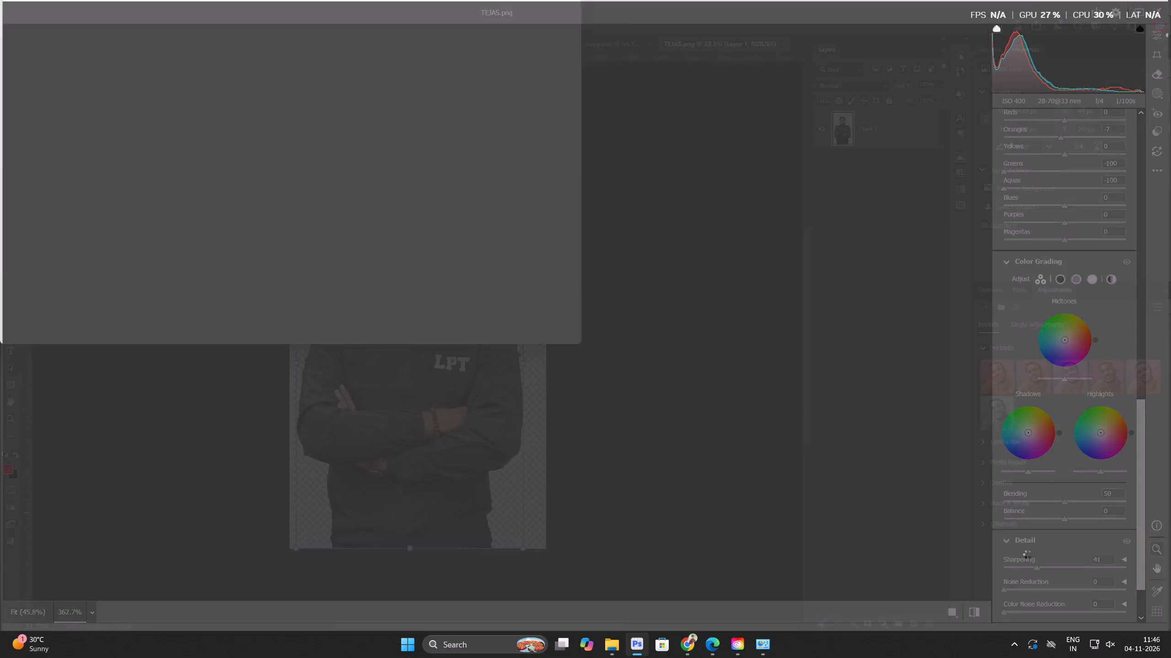
scroll(323, 136, "up", 18)
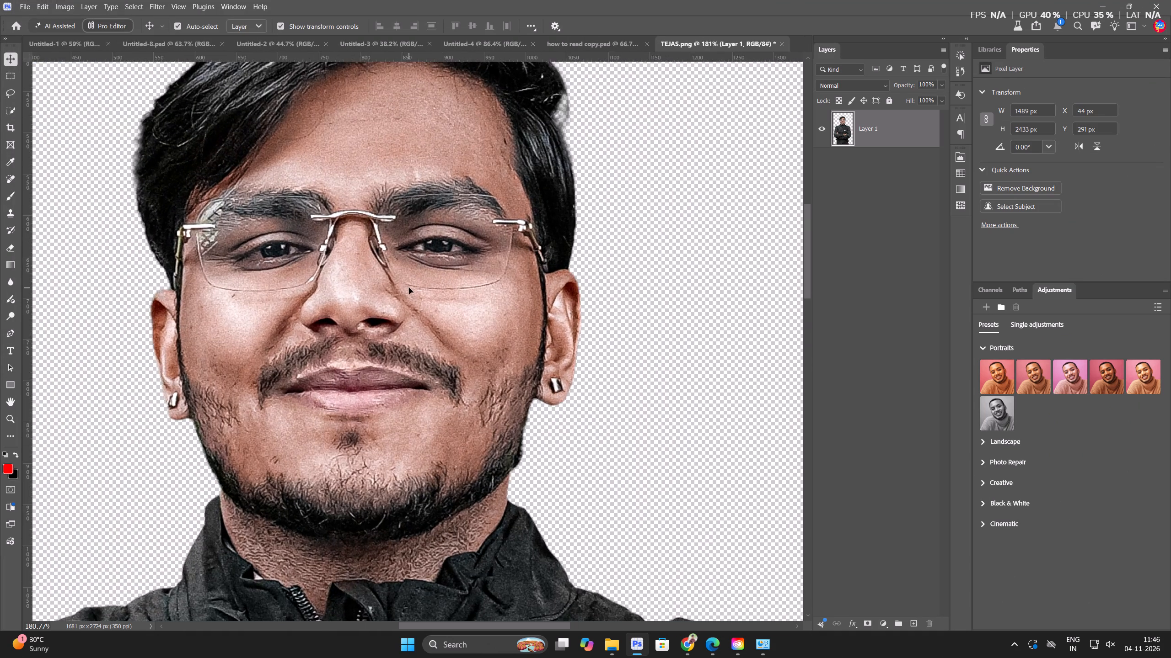
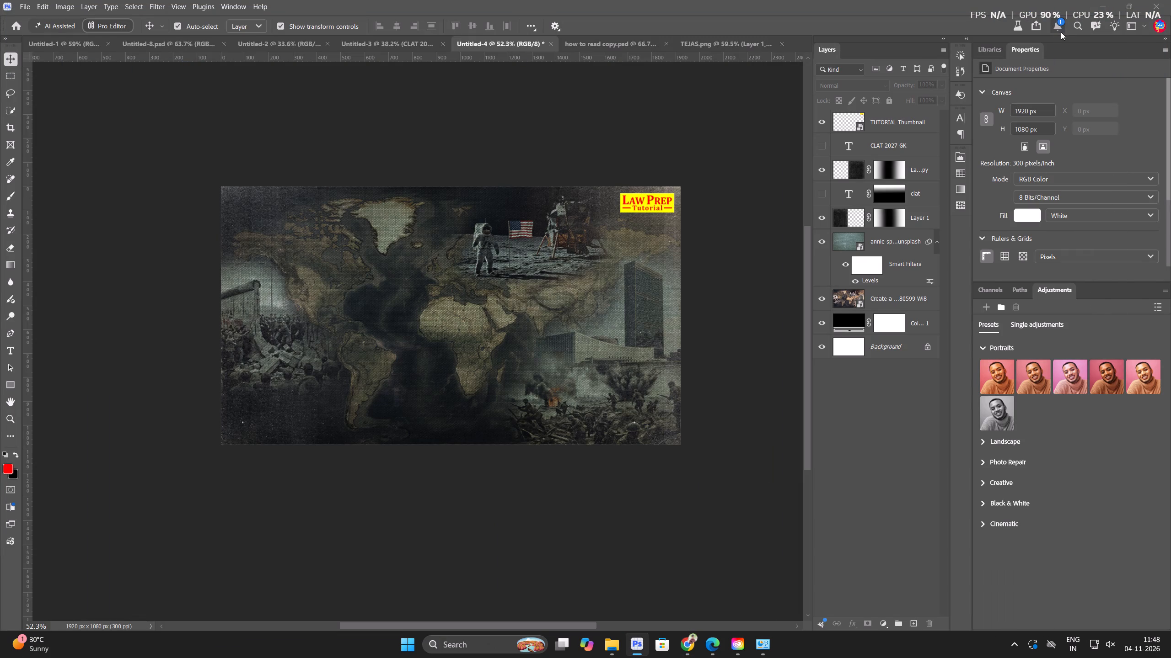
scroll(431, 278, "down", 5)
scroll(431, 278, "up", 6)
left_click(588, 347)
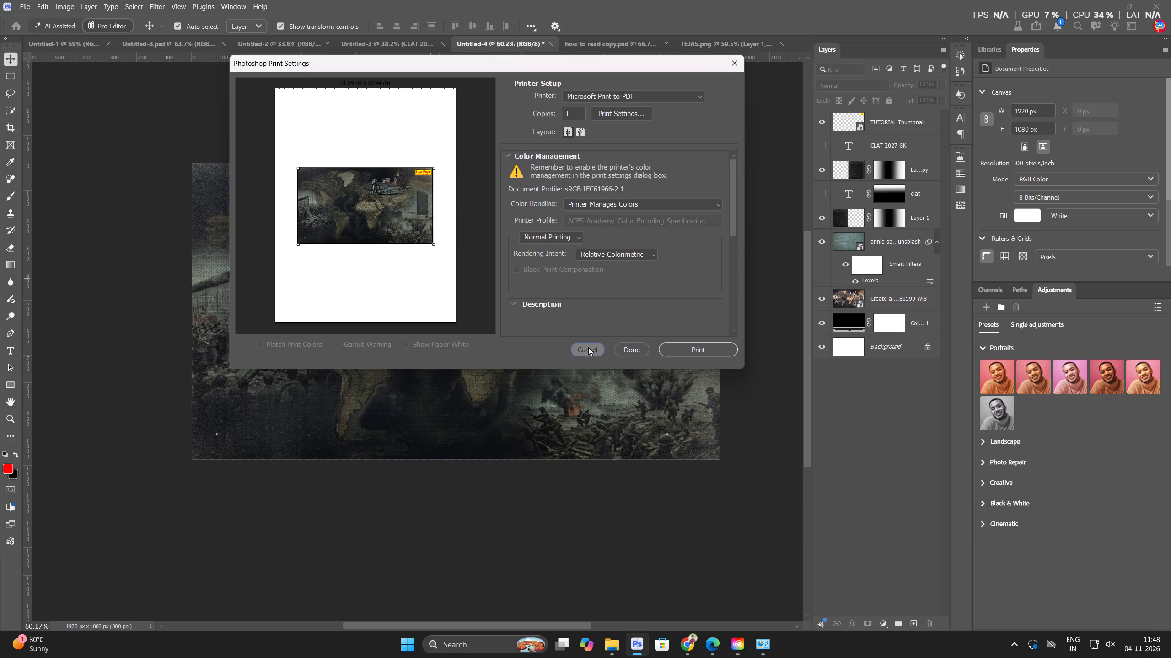
Search Downloads for "psd", open "CLAT 2027 legal monthly current affairs.psd" and update its text layers.
key("ctrl+o")
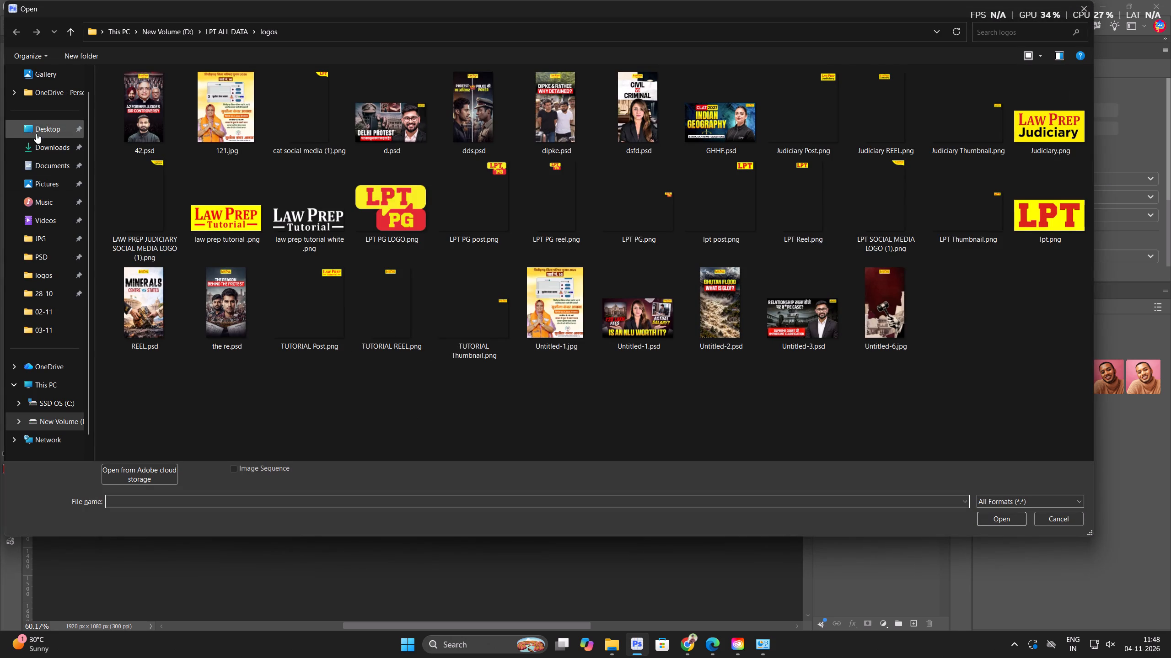
left_click(41, 146)
left_click(1008, 31)
type("psd")
scroll(602, 157, "down", 20)
scroll(602, 157, "down", 1)
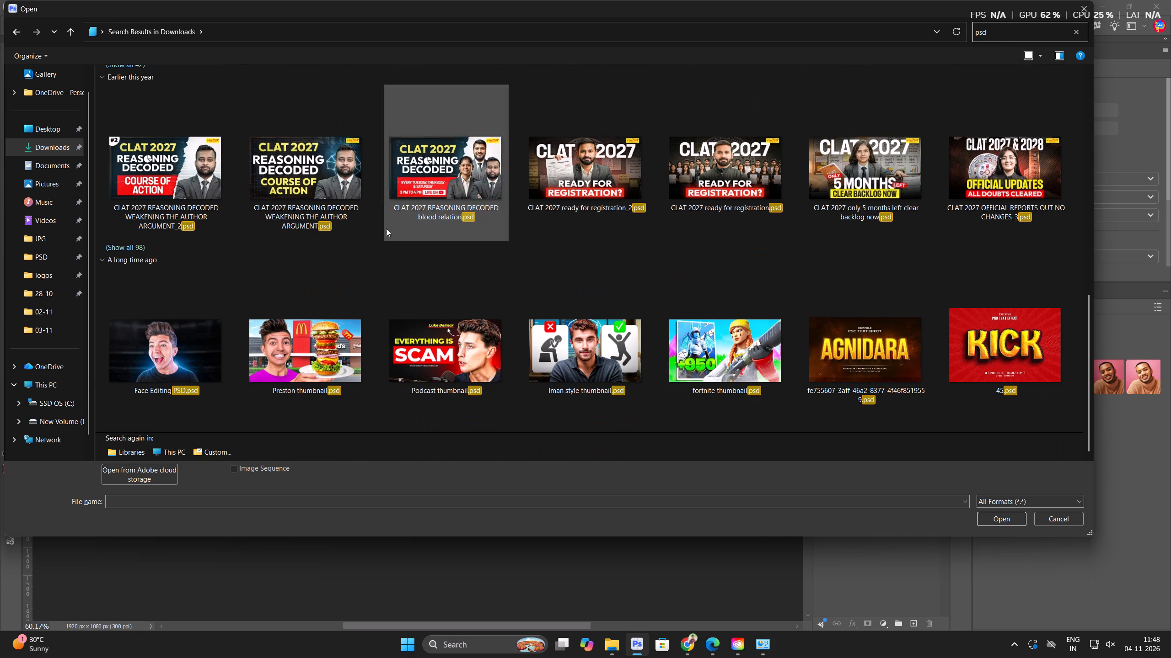
left_click(133, 249)
scroll(522, 255, "down", 1)
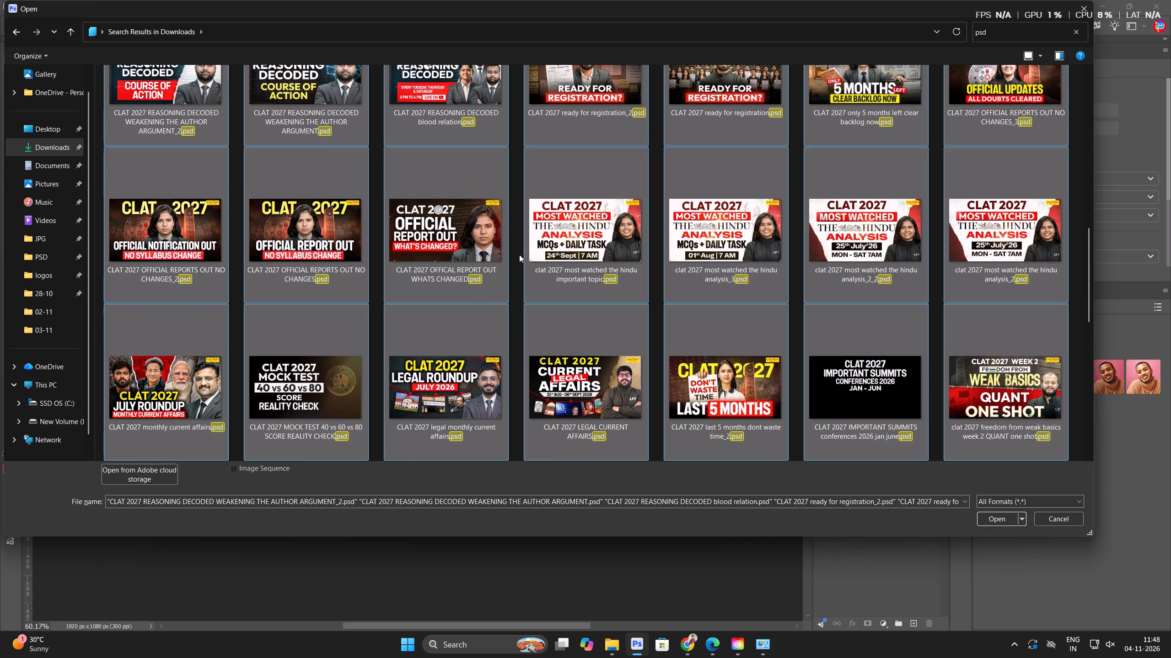
left_click(323, 352)
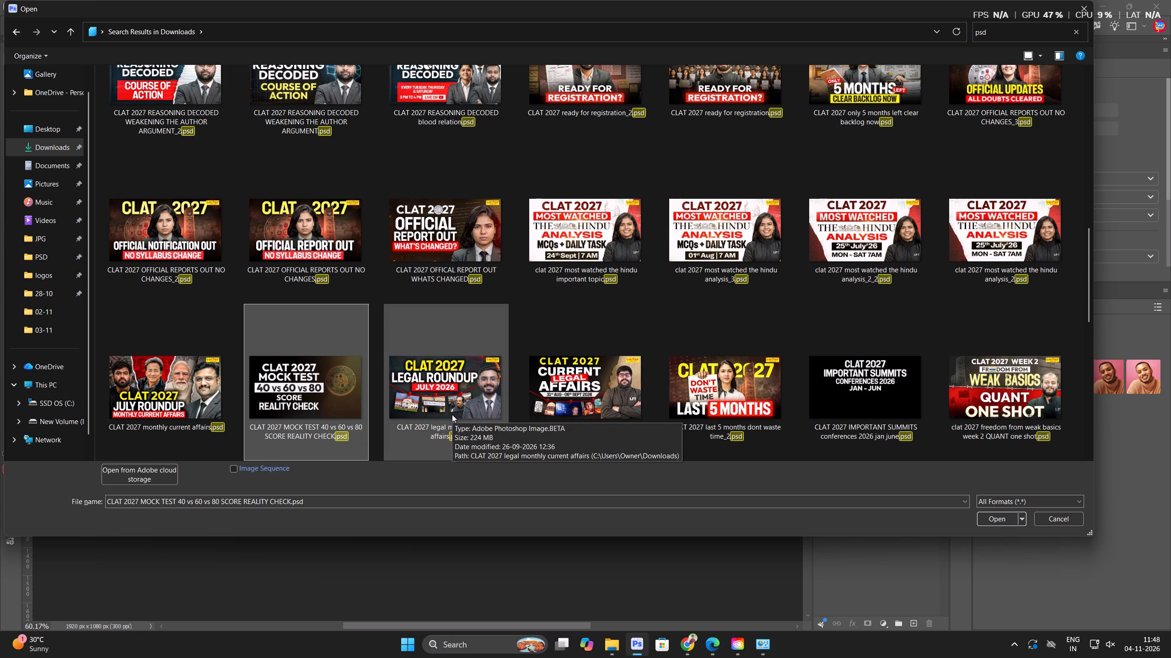
scroll(959, 303, "down", 1)
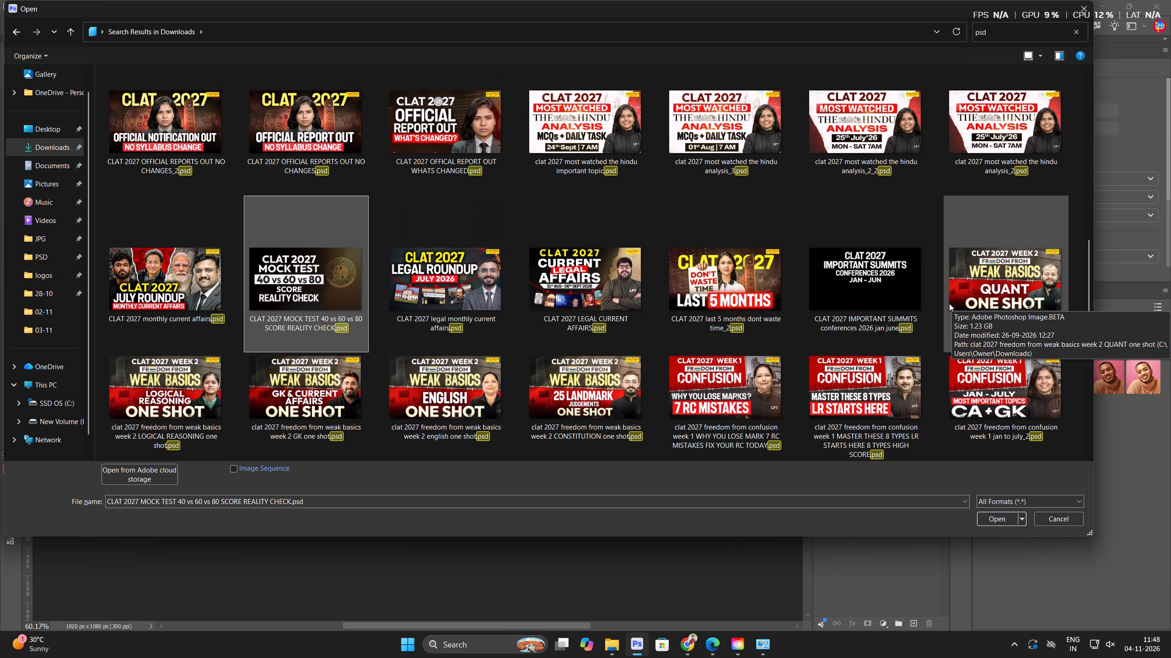
scroll(949, 303, "down", 2)
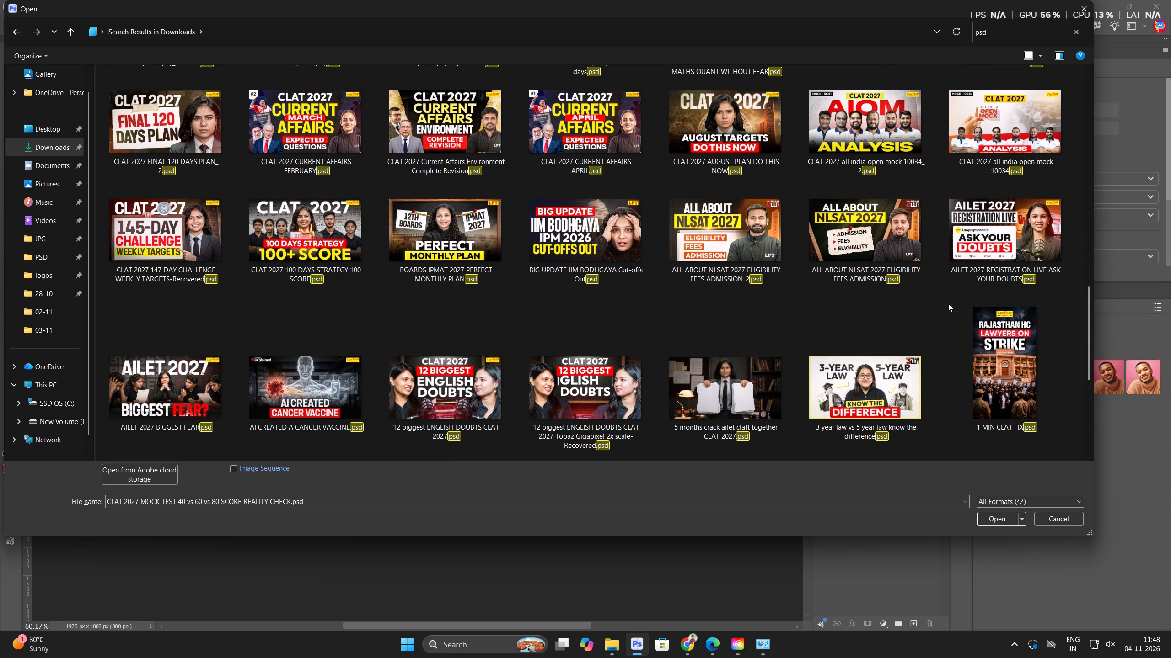
scroll(948, 303, "down", 1)
scroll(948, 303, "up", 2)
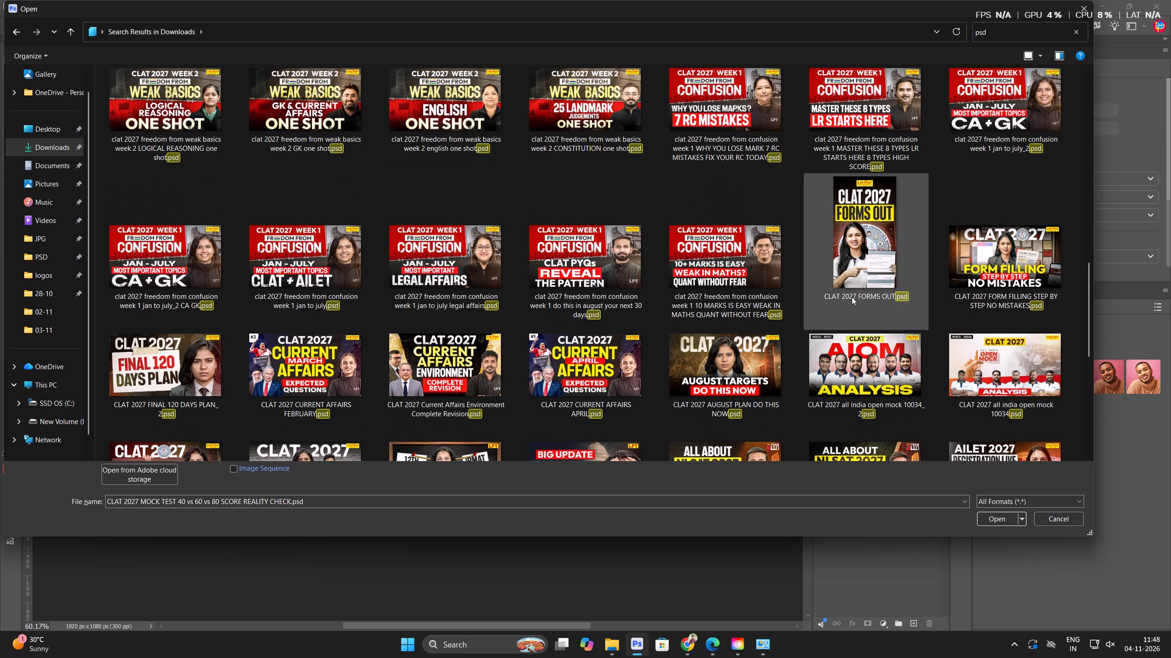
scroll(470, 332, "up", 1)
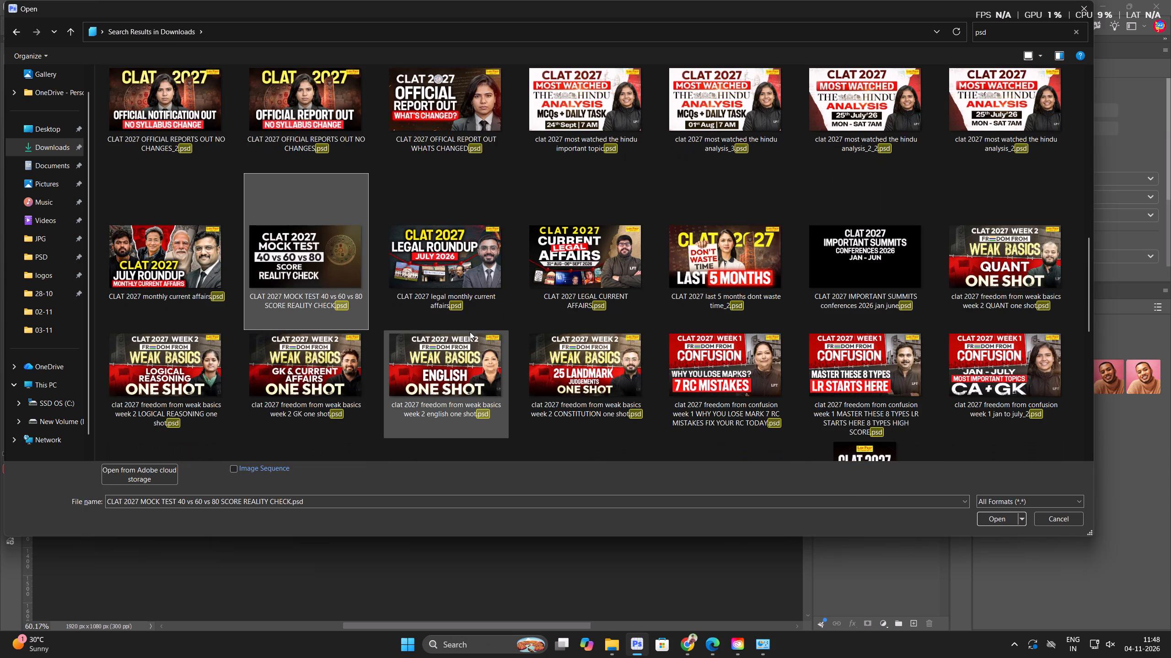
double_click(482, 269)
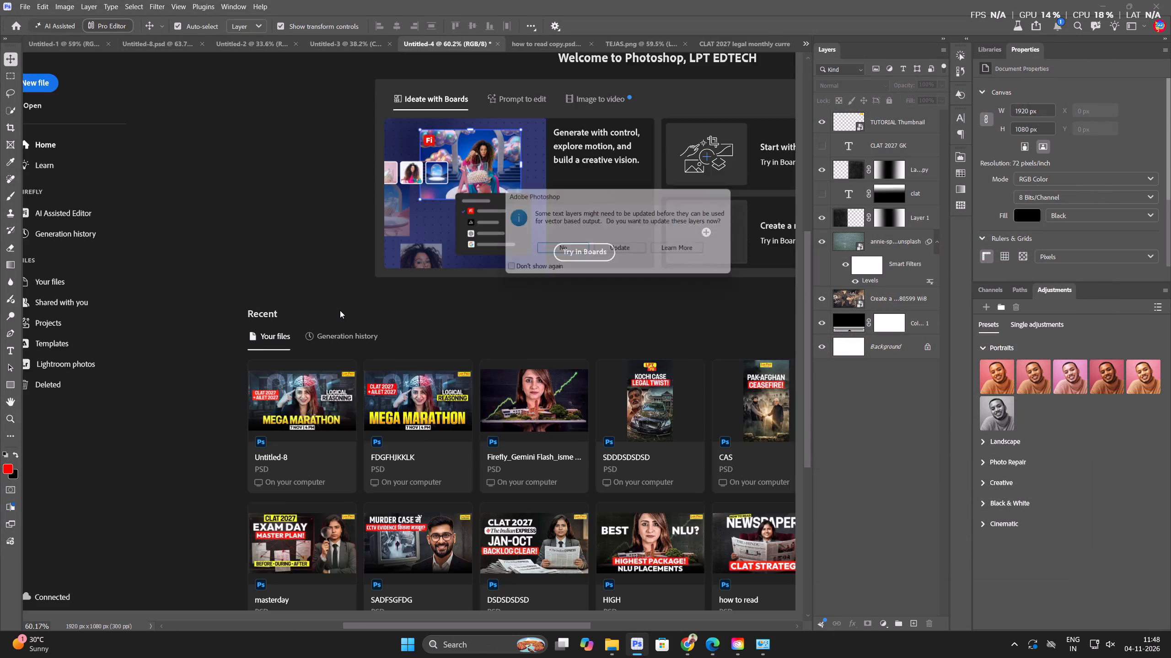
left_click(634, 254)
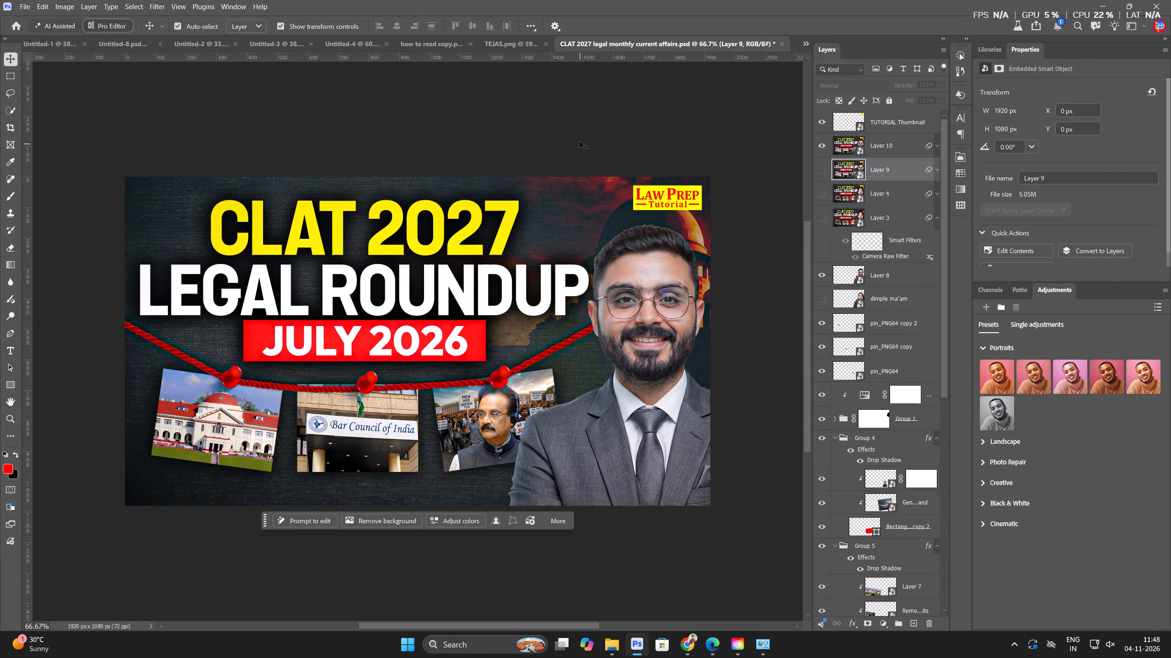
Hide the flattened composite Layer 10 in the legal roundup file so its individual elements can be selected.
scroll(570, 148, "down", 3)
scroll(461, 268, "up", 4)
left_click_drag(226, 410, 175, 393)
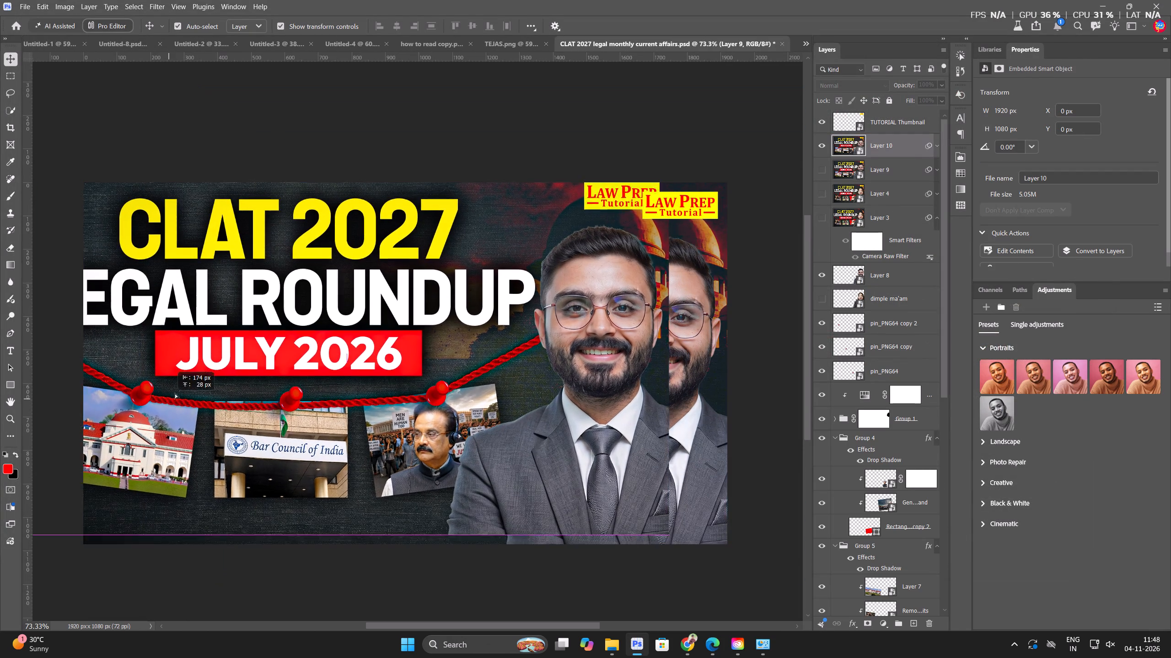
left_click_drag(175, 393, 202, 407)
key("ctrl+z")
left_click(824, 149)
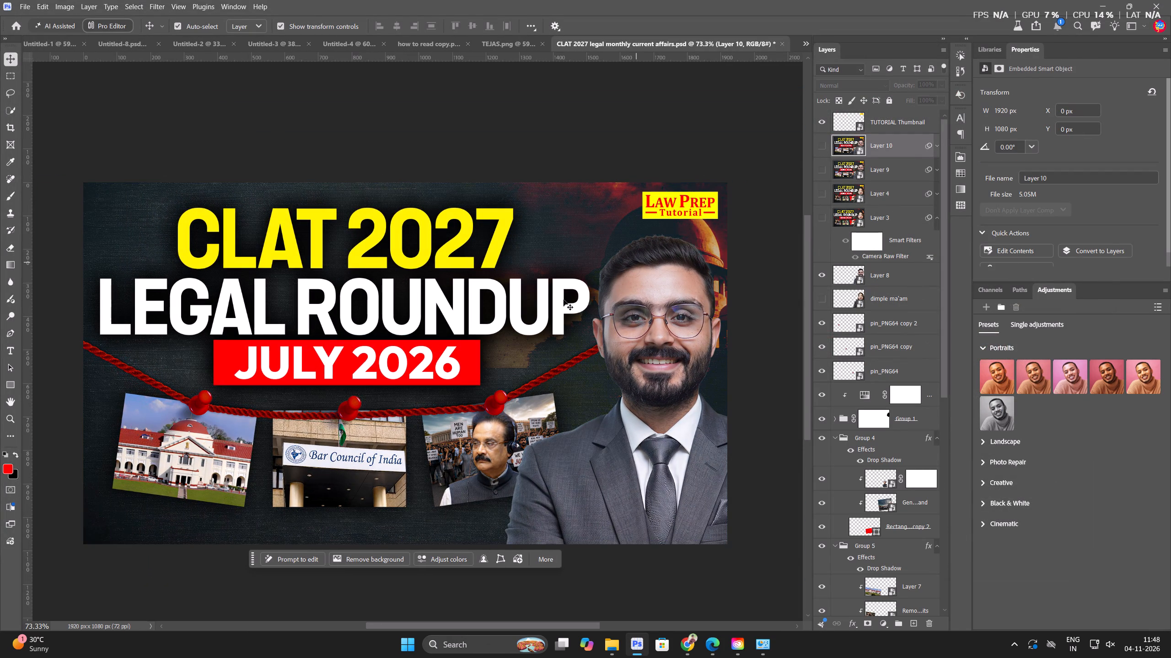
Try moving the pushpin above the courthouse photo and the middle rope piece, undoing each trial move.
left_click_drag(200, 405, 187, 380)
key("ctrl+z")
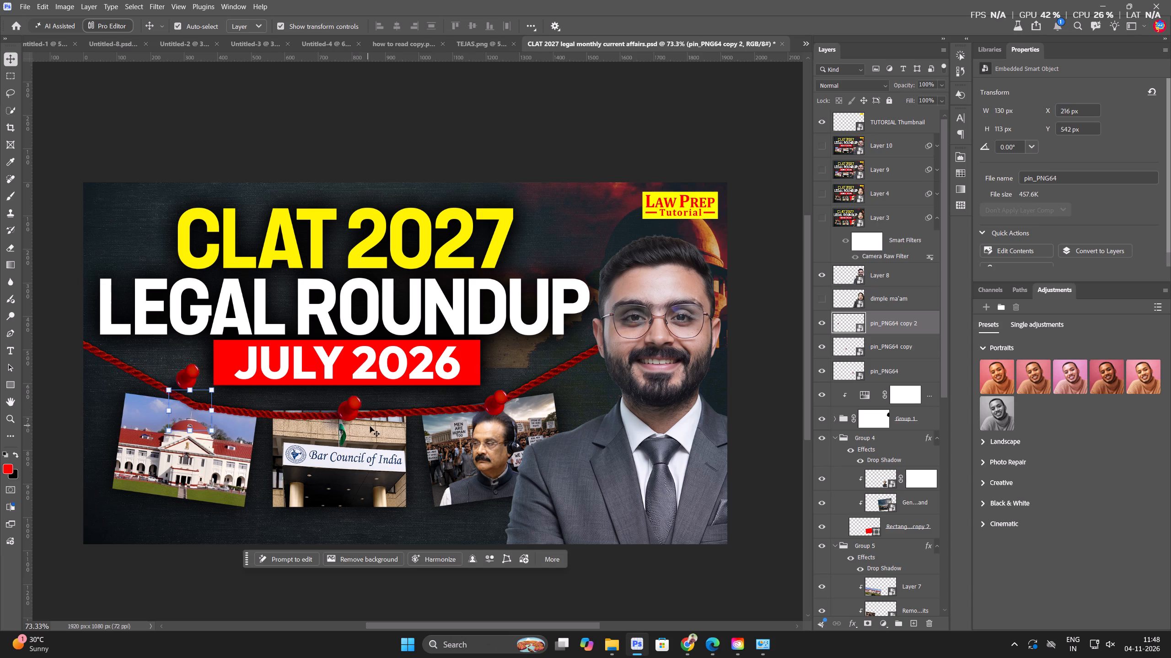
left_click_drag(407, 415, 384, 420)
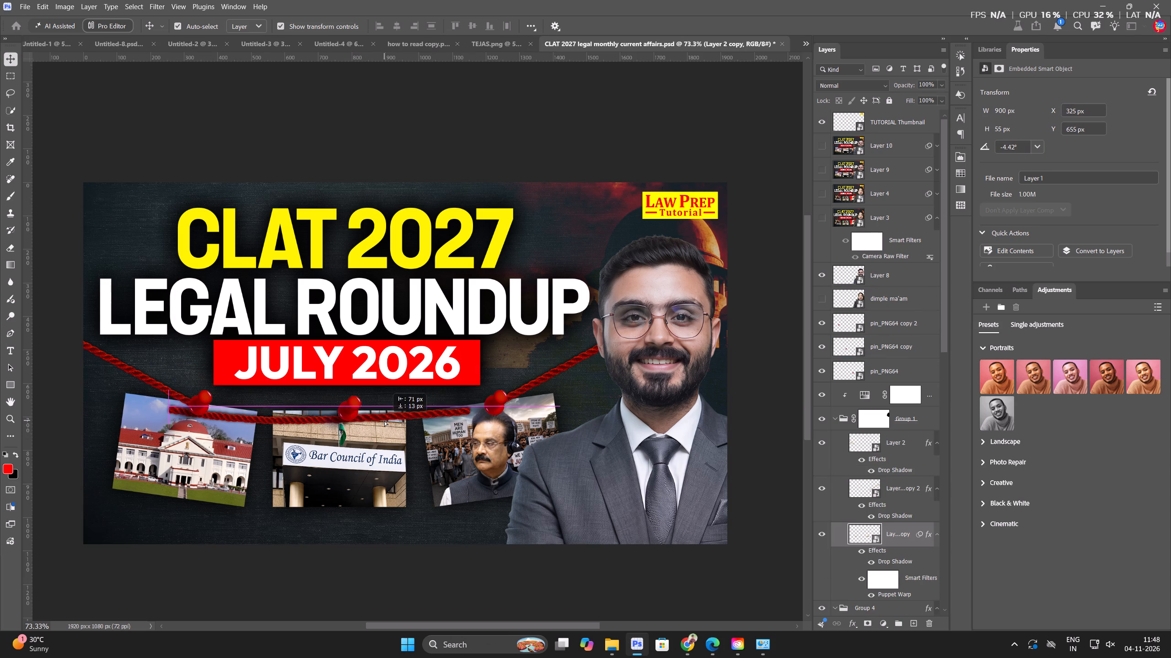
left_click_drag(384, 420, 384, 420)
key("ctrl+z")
Copy the three rope layers, Layer 2, Layer 2 copy 2 and Layer 2 copy, into the Untitled-4 thumbnail.
left_click(149, 379, "shift")
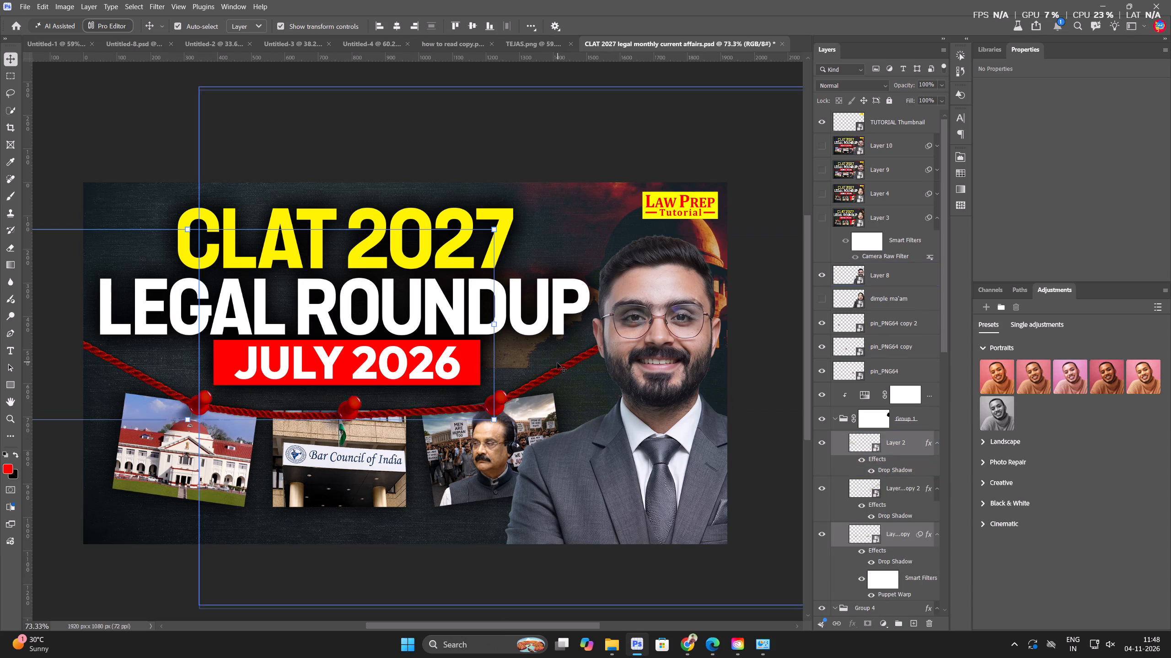
left_click(558, 368, "shift")
left_click_drag(558, 368, 482, 414)
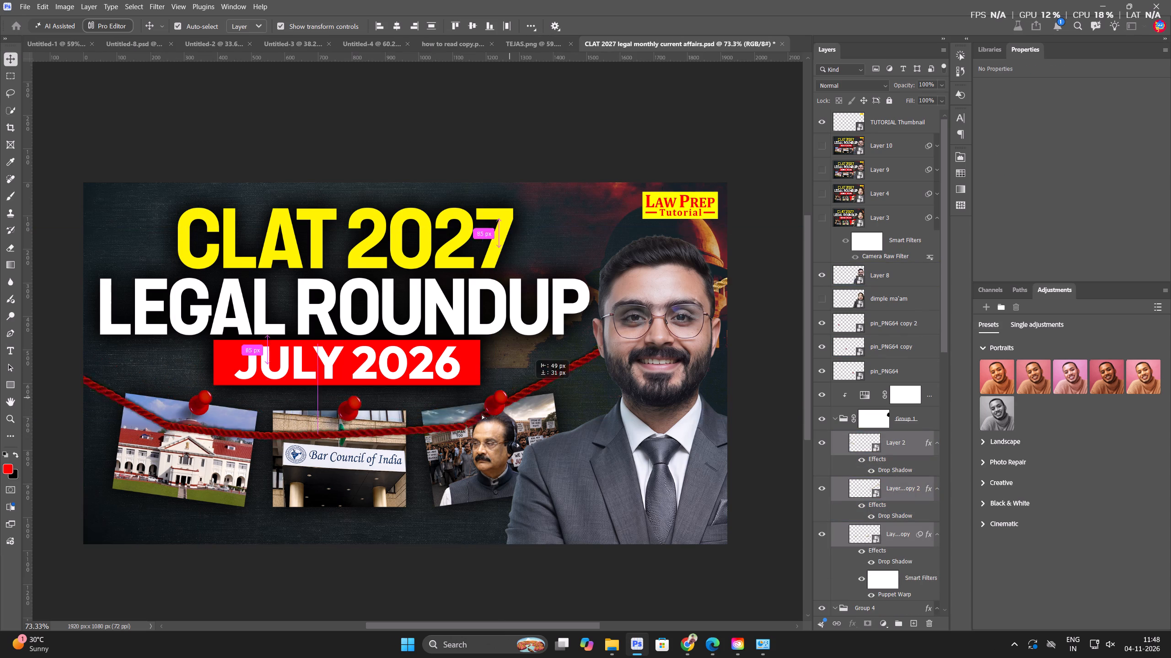
left_click_drag(482, 414, 500, 364)
key("ctrl+z")
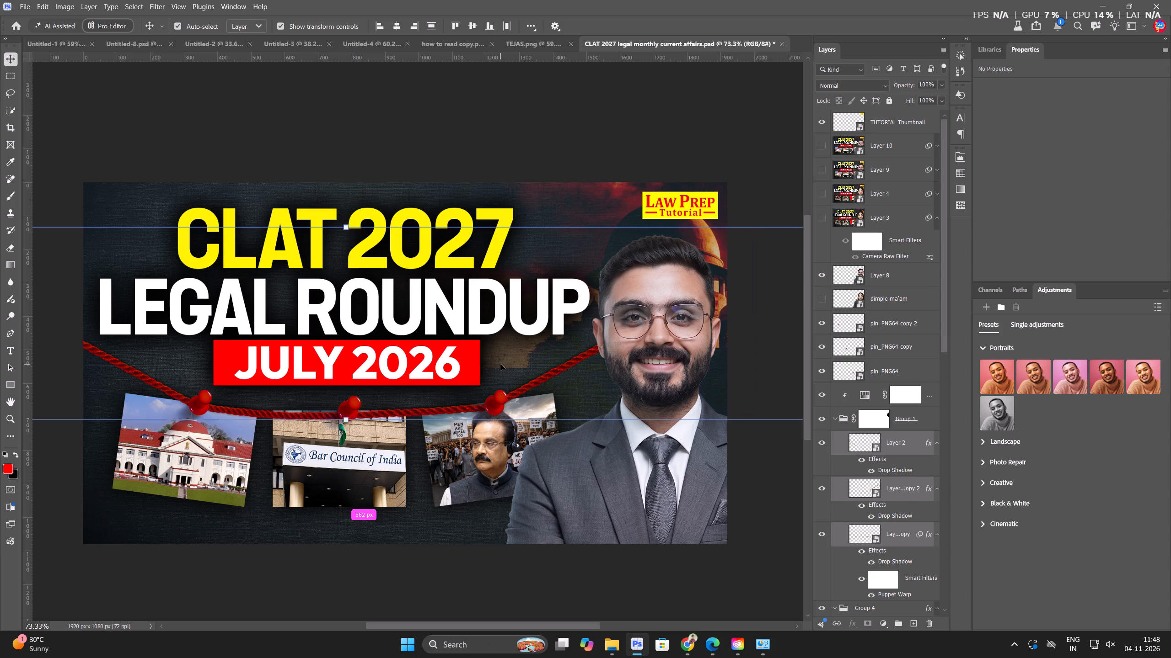
key("ctrl+c")
left_click(532, 45)
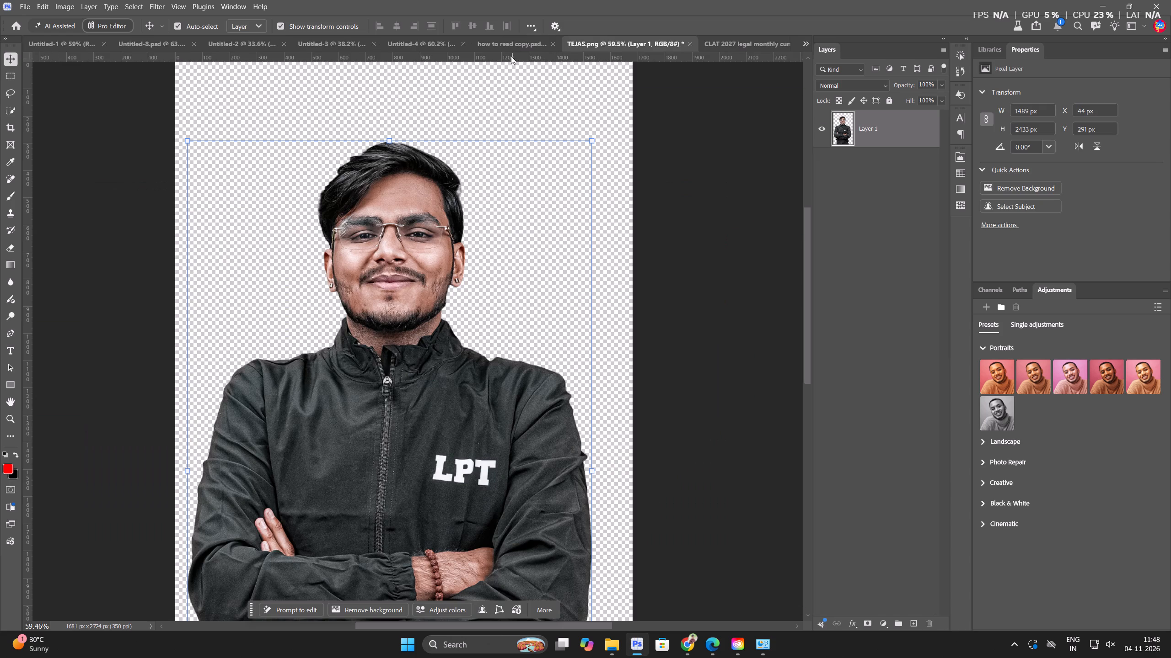
left_click(511, 53)
left_click(421, 51)
key("ctrl+v")
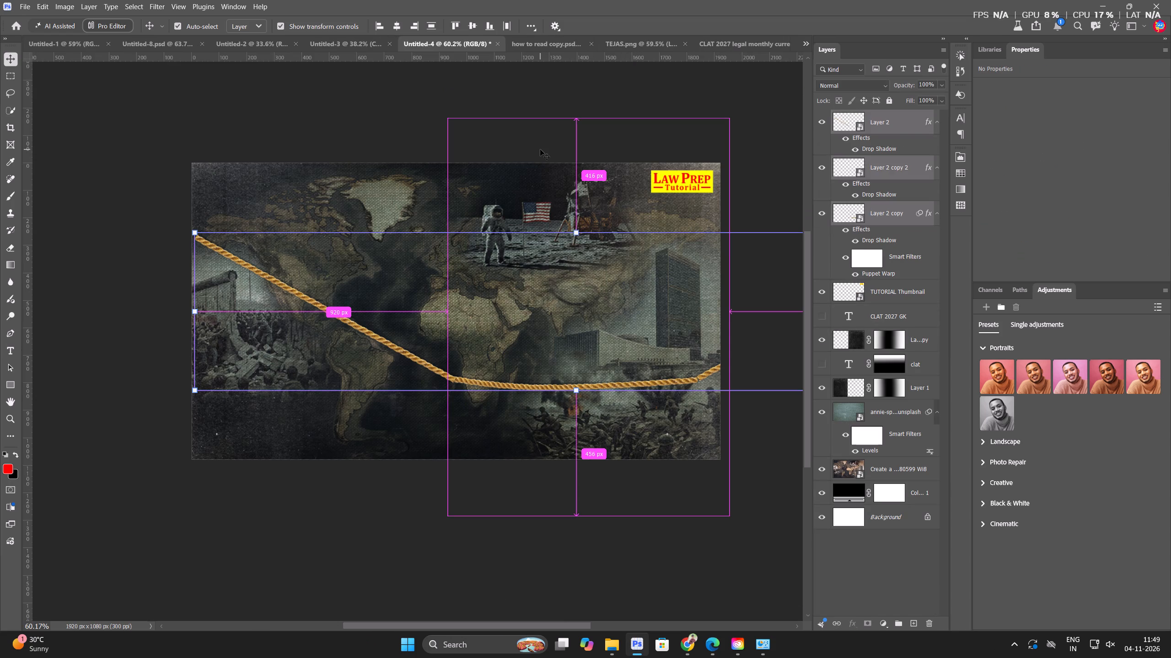
Move the pasted rope to about X 930 px, Y 620 px so it spans the thumbnail's lower half from edge to edge.
key("ctrl+t")
left_click(623, 255)
left_click_drag(611, 361, 541, 291)
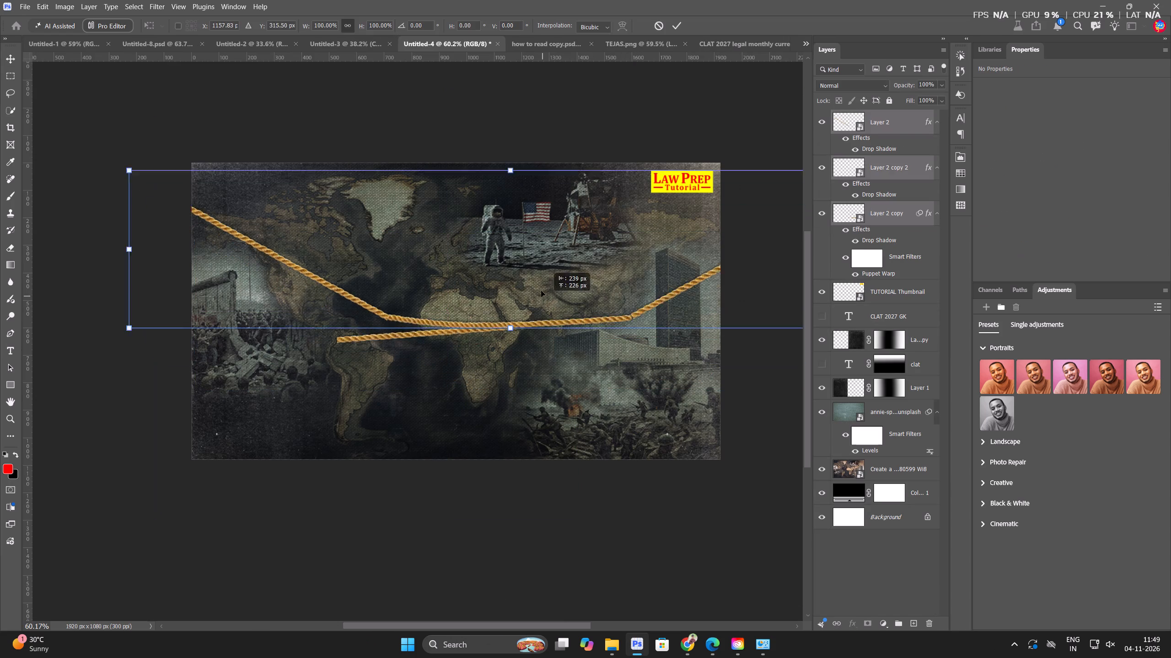
left_click_drag(541, 291, 609, 382)
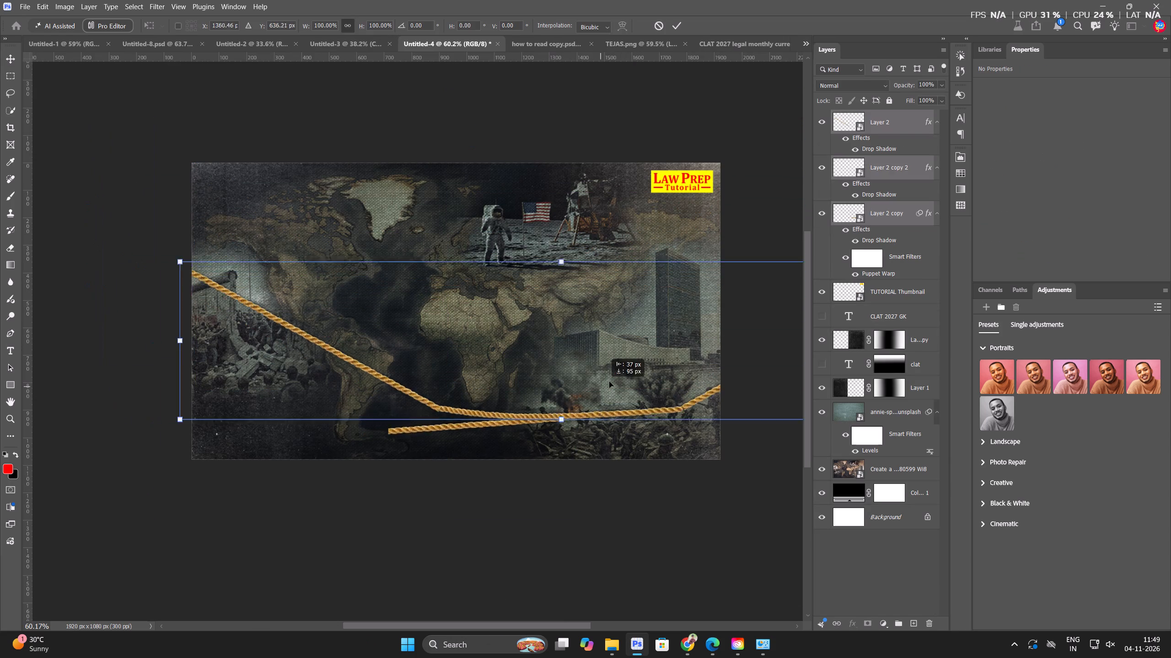
left_click_drag(609, 382, 510, 214)
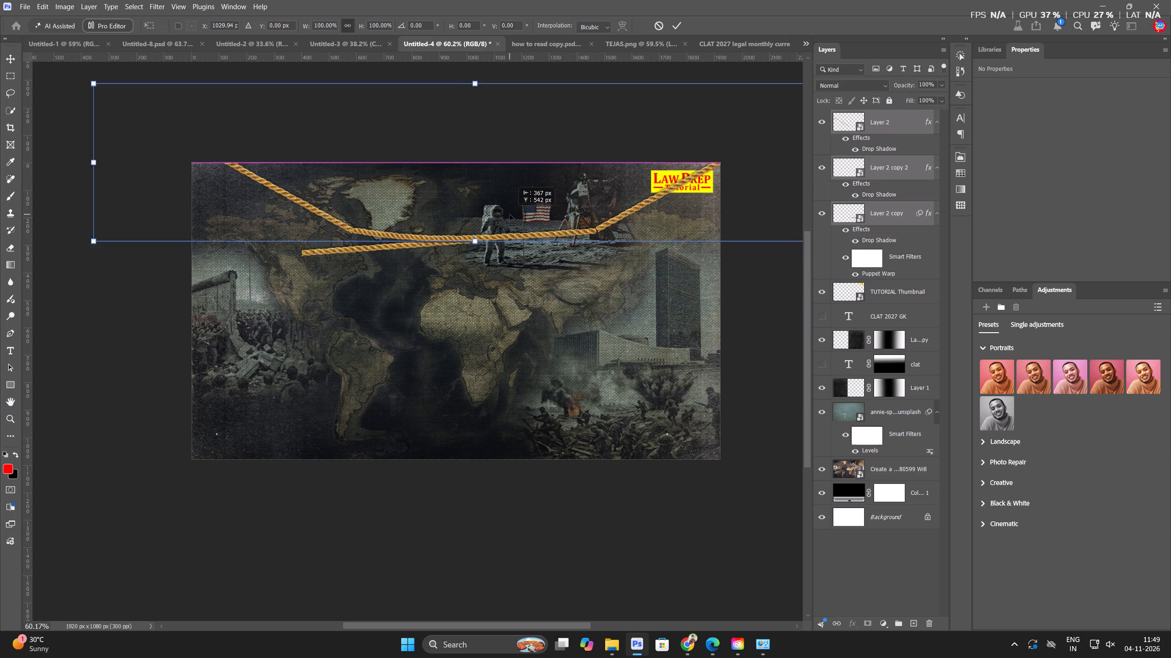
left_click_drag(510, 214, 479, 282)
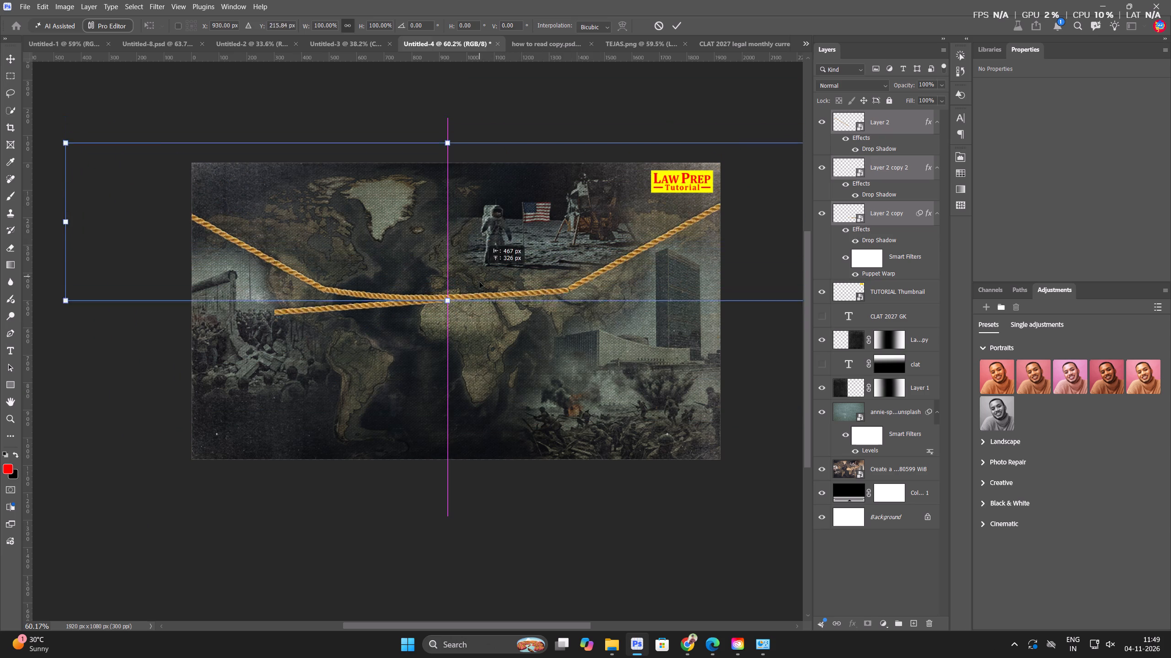
left_click_drag(479, 282, 483, 382)
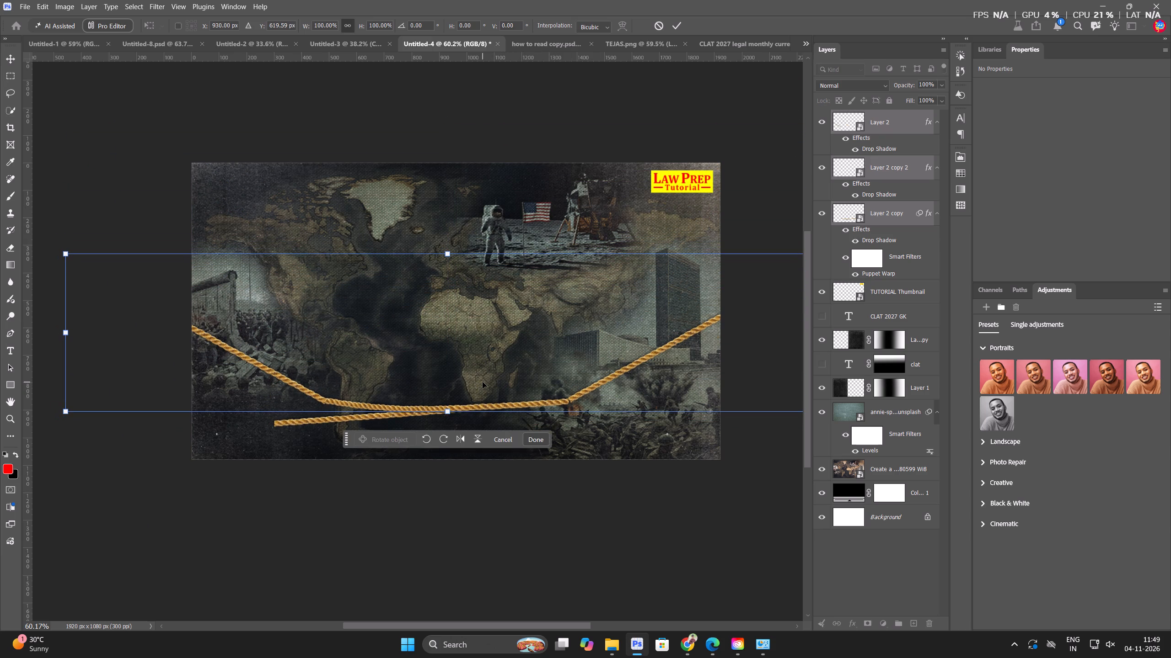
key("Return")
left_click(578, 529)
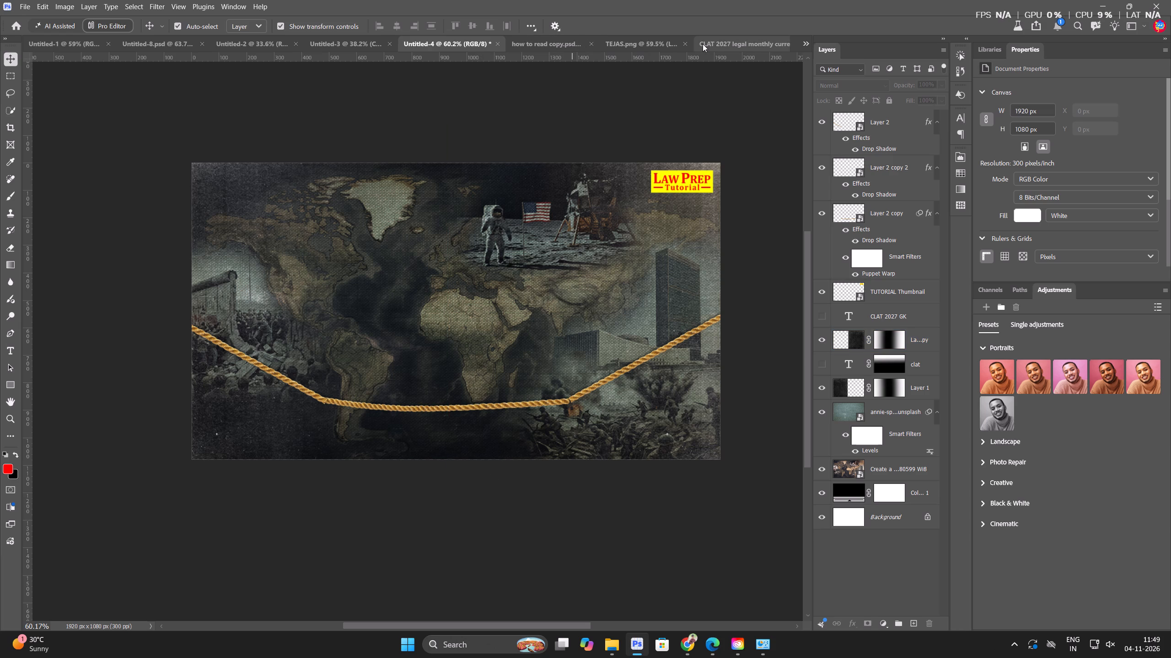
Copy the red pushpin above the courthouse photo from the legal roundup file into the Untitled-4 thumbnail.
left_click(723, 46)
scroll(543, 281, "down", 5)
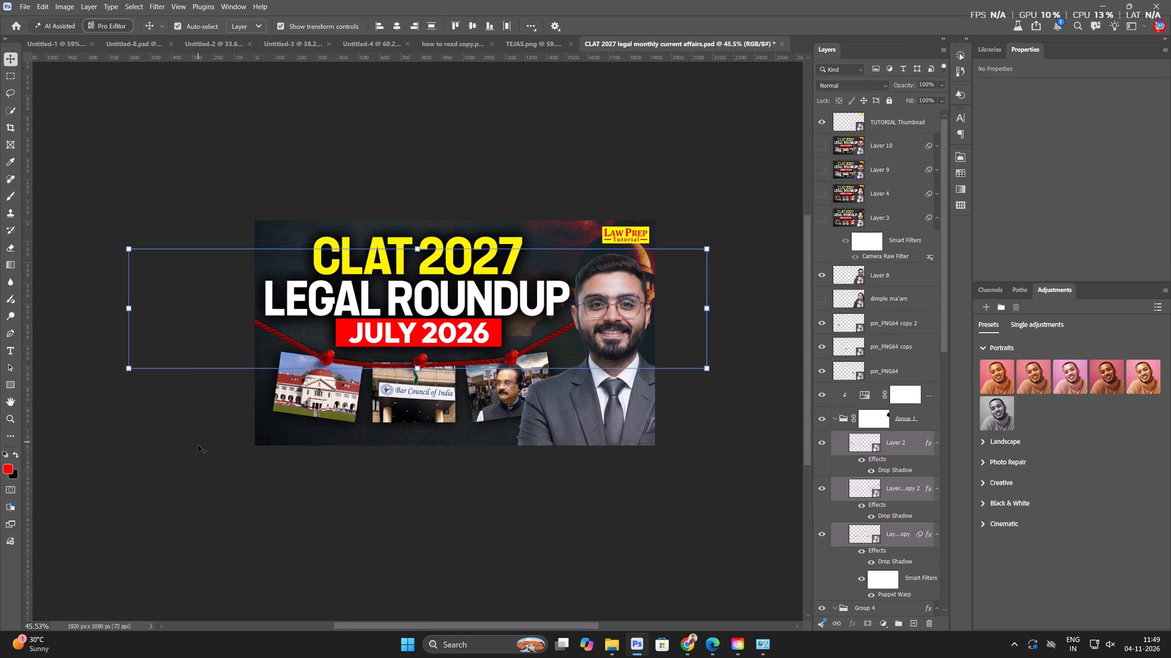
left_click(198, 449)
left_click(327, 357)
key("ctrl+c")
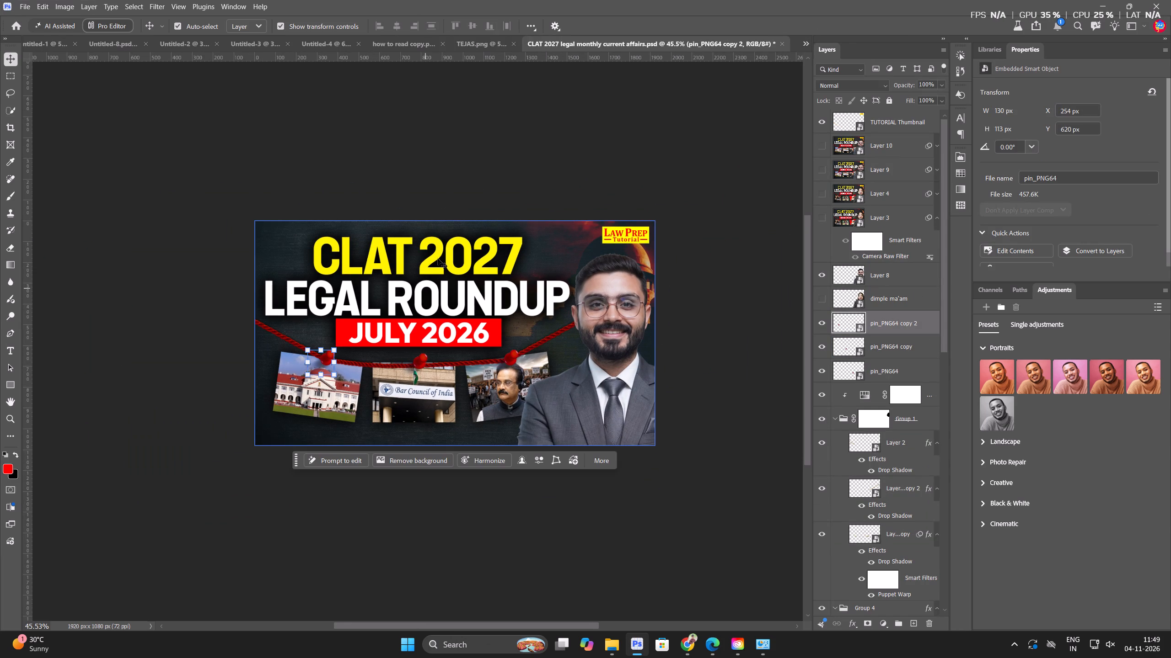
left_click(328, 42)
key("ctrl+v")
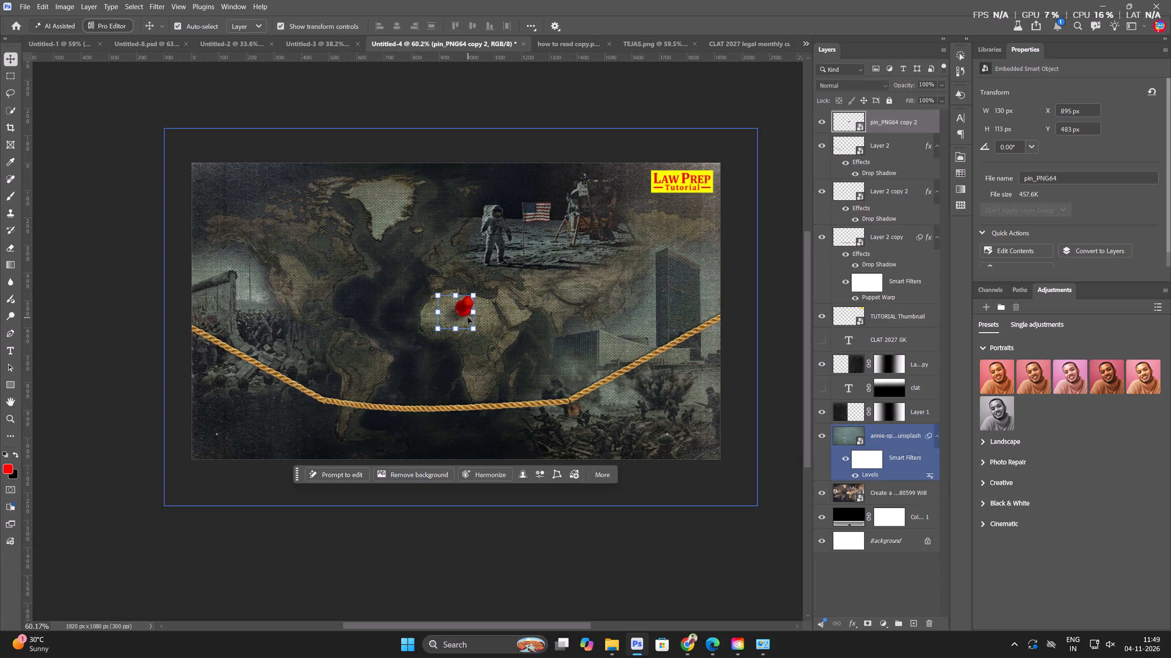
Place the red pushpin on the rope's left bend and put a duplicate on its right bend.
scroll(468, 318, "up", 1)
left_click_drag(465, 305, 316, 404)
left_click_drag(316, 406, 583, 405, "alt")
scroll(583, 405, "down", 5)
left_click(179, 410)
key("alt+Tab")
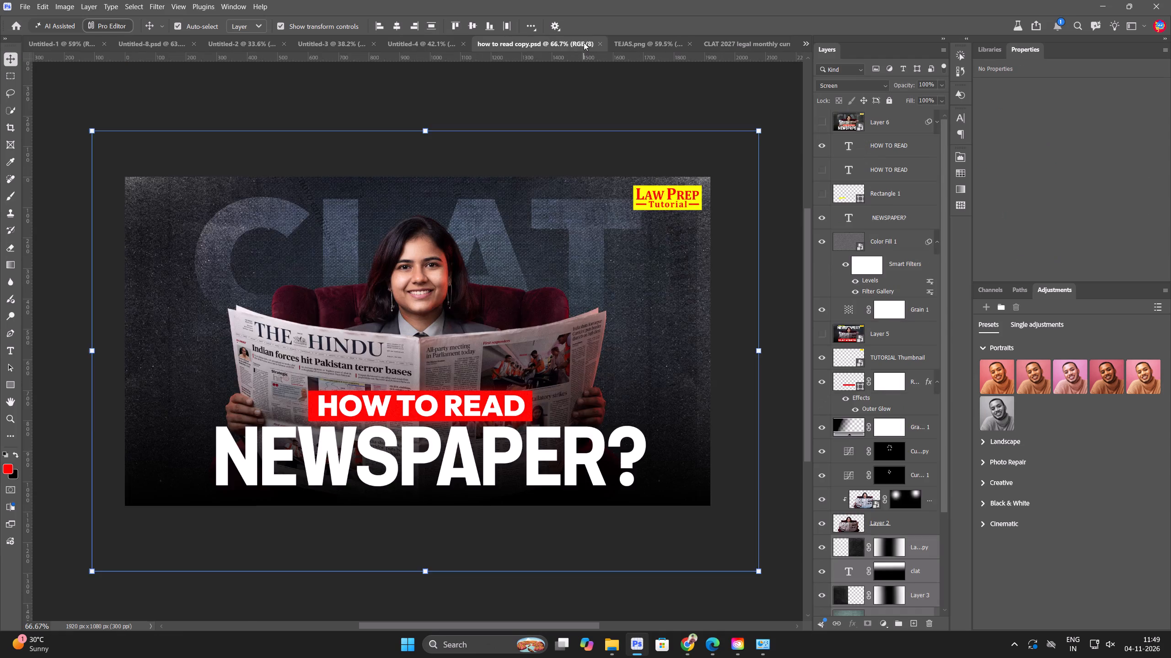
key("ctrl+Tab")
key("ctrl+Tab")
left_click(476, 42)
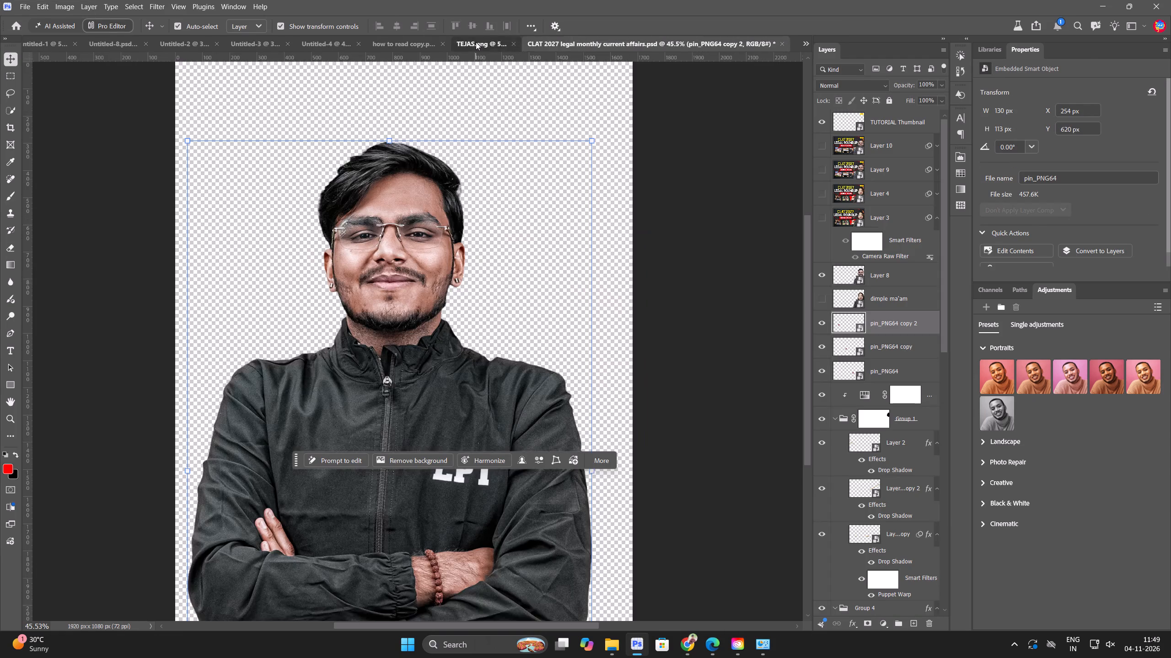
key("ctrl+0")
key("ctrl+shift+m")
double_click(126, 140)
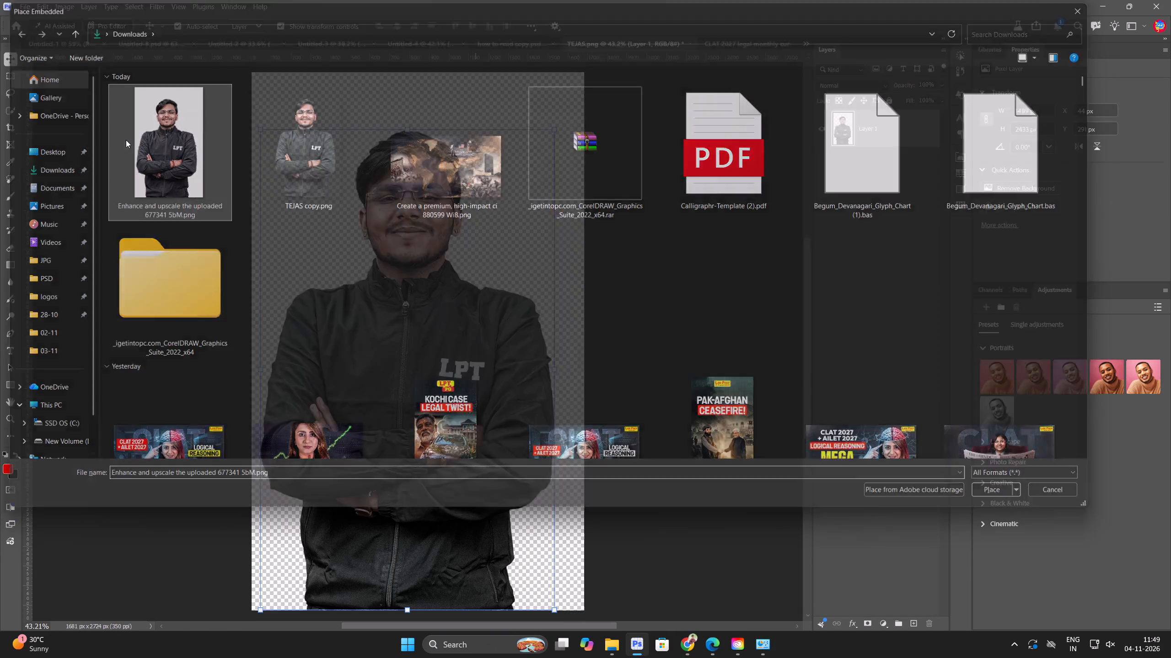
key("Return")
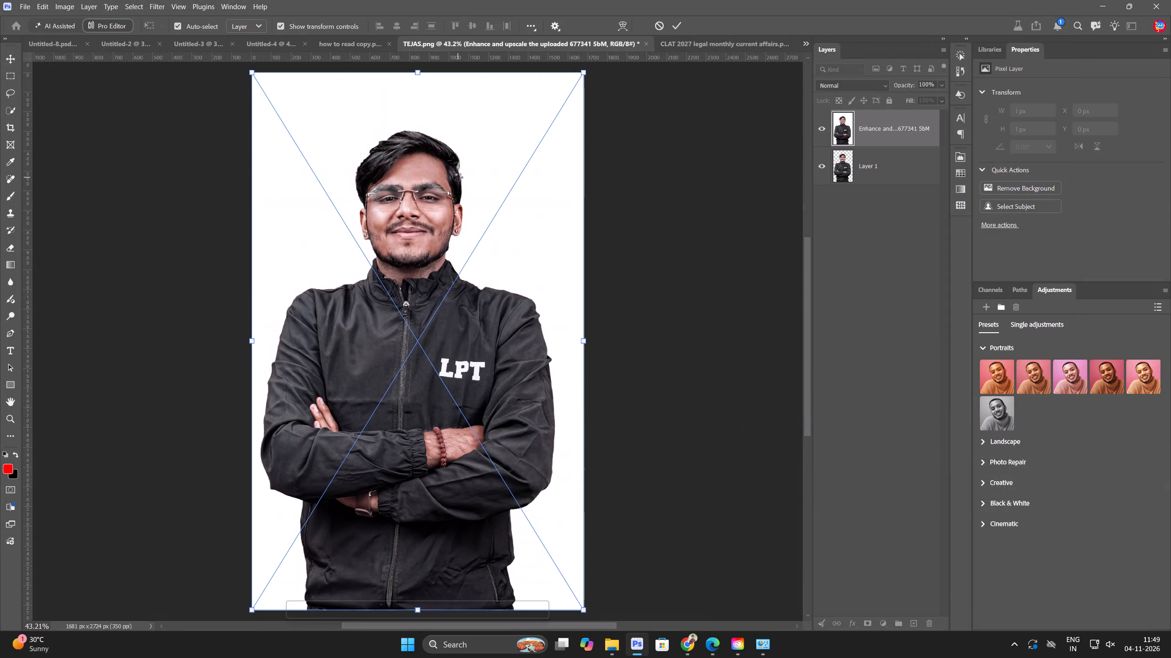
Mask the placed portrait's white background using a selection loaded from Layer 1's cut-out outline.
left_click(844, 130, "ctrl")
left_click(849, 169)
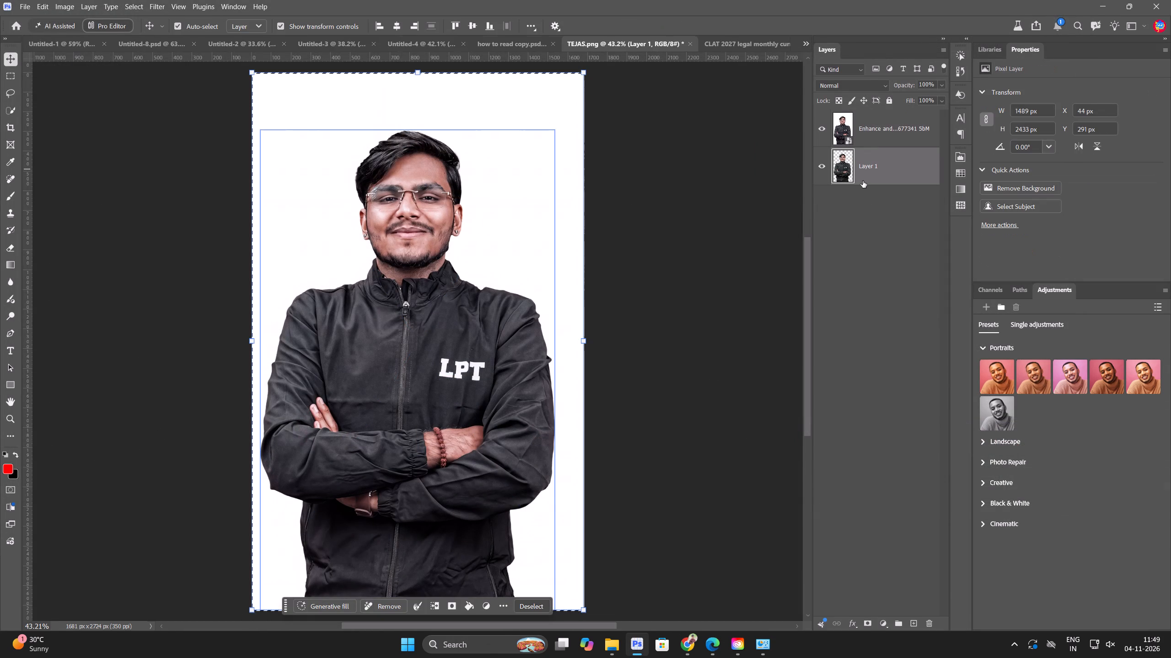
left_click(881, 134)
left_click(849, 159, "ctrl")
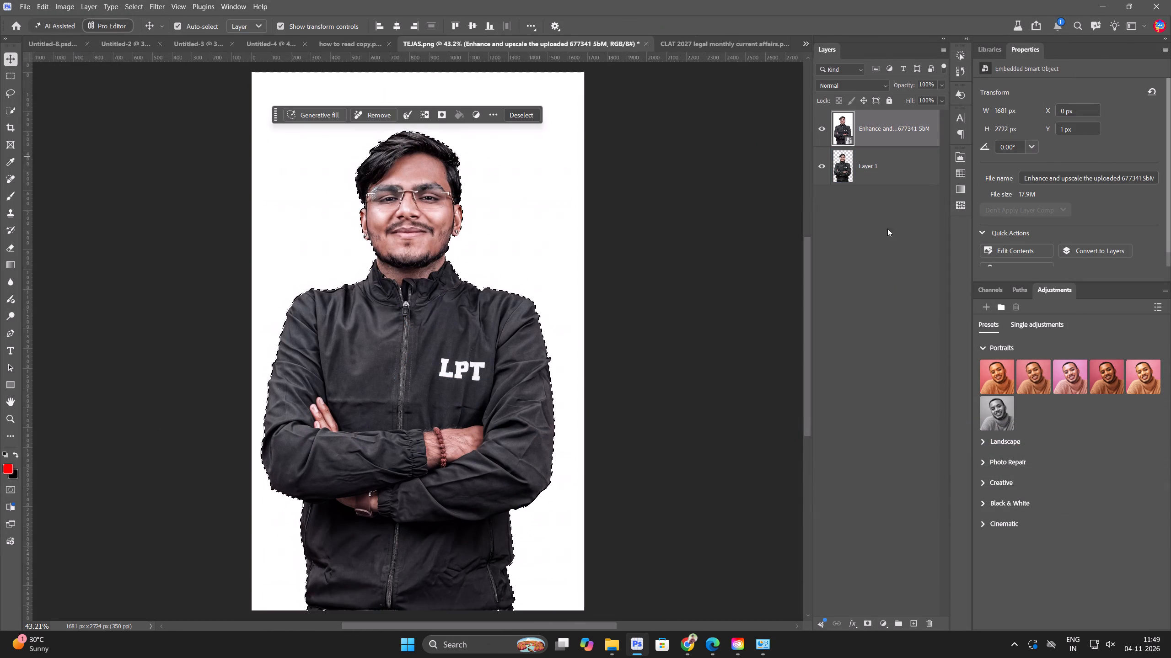
left_click(873, 626)
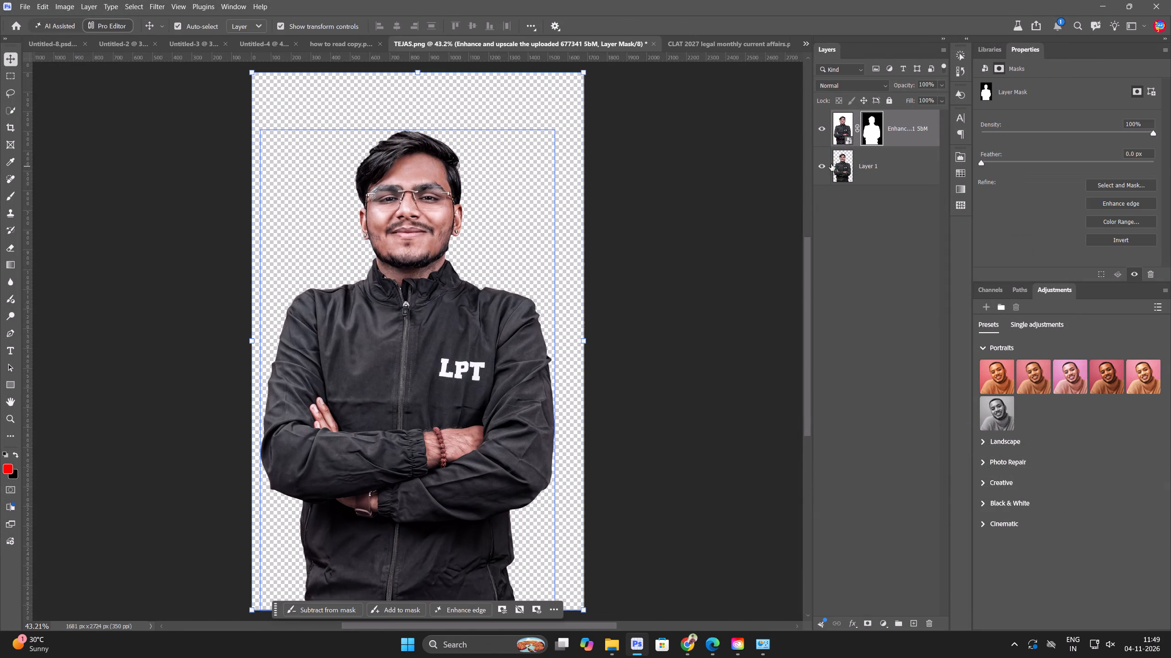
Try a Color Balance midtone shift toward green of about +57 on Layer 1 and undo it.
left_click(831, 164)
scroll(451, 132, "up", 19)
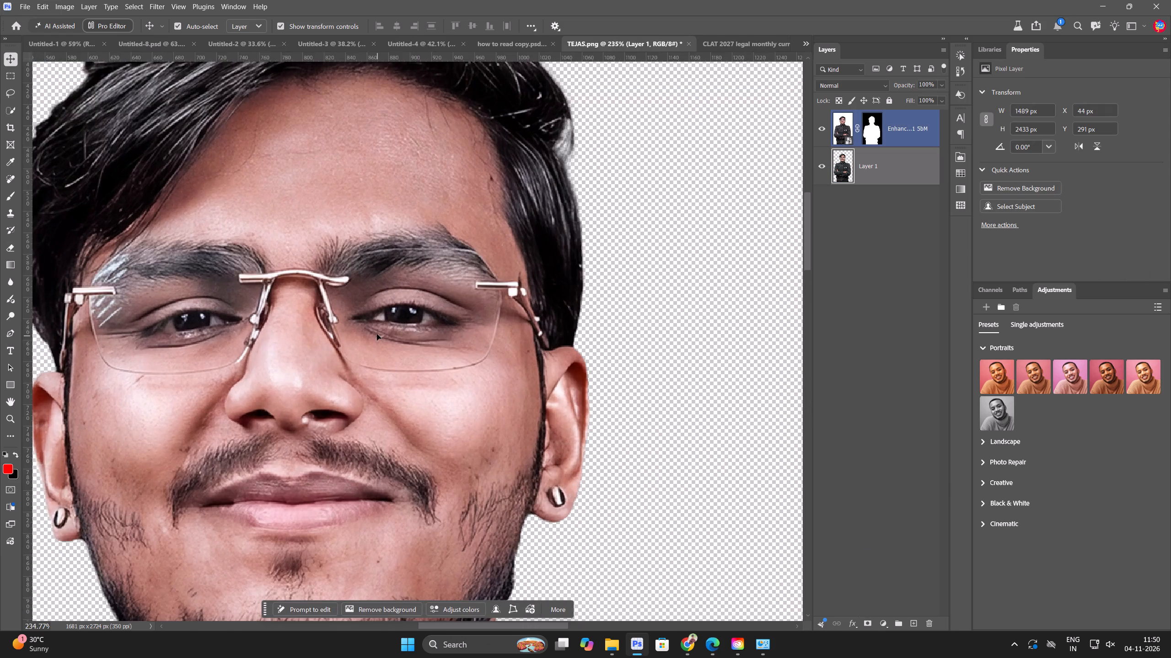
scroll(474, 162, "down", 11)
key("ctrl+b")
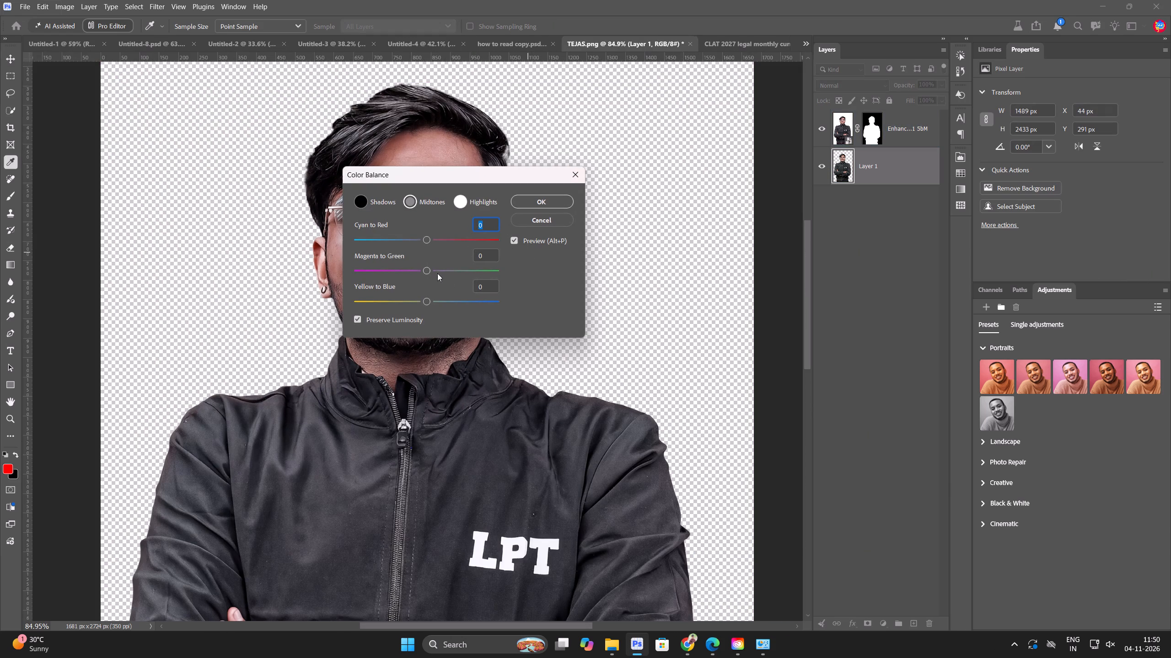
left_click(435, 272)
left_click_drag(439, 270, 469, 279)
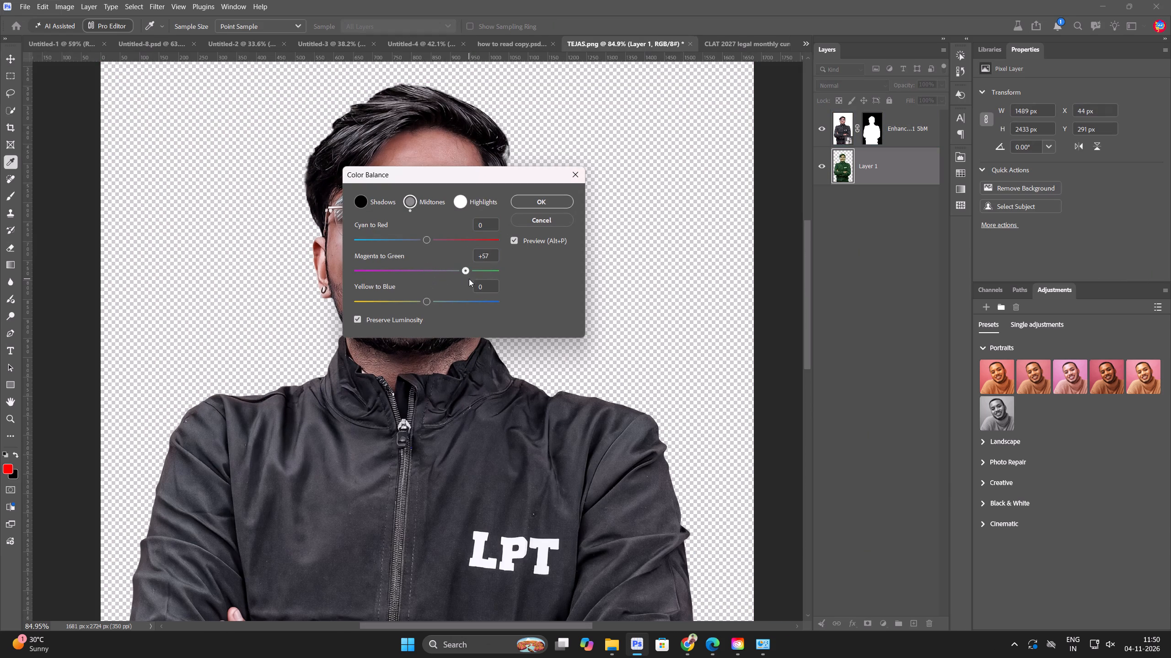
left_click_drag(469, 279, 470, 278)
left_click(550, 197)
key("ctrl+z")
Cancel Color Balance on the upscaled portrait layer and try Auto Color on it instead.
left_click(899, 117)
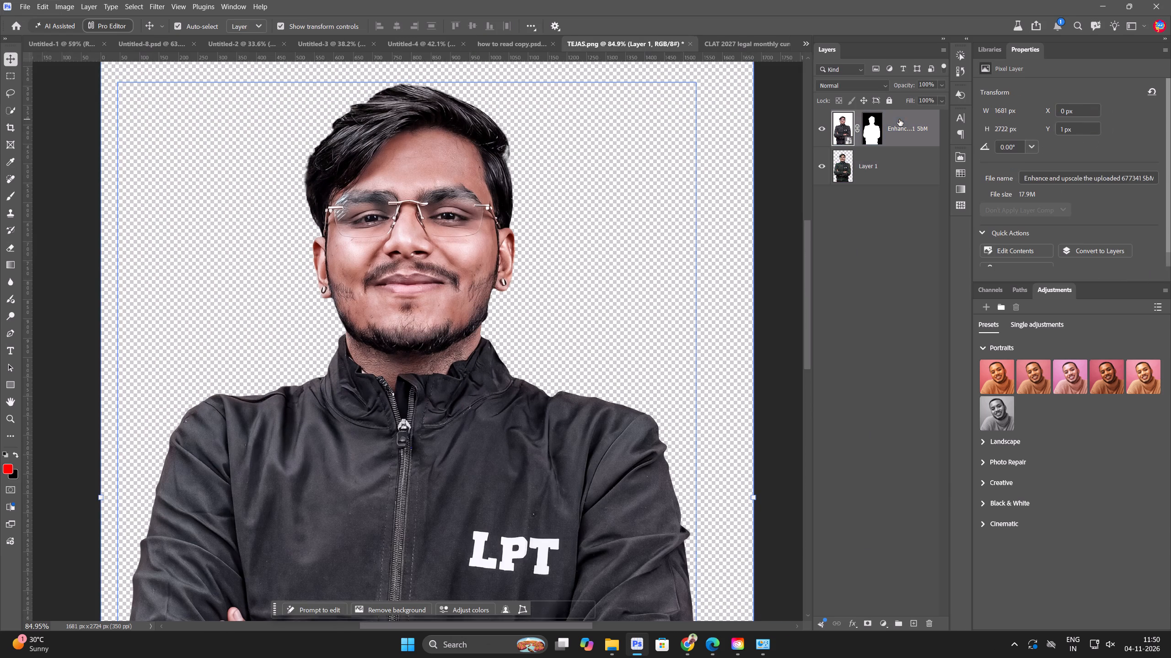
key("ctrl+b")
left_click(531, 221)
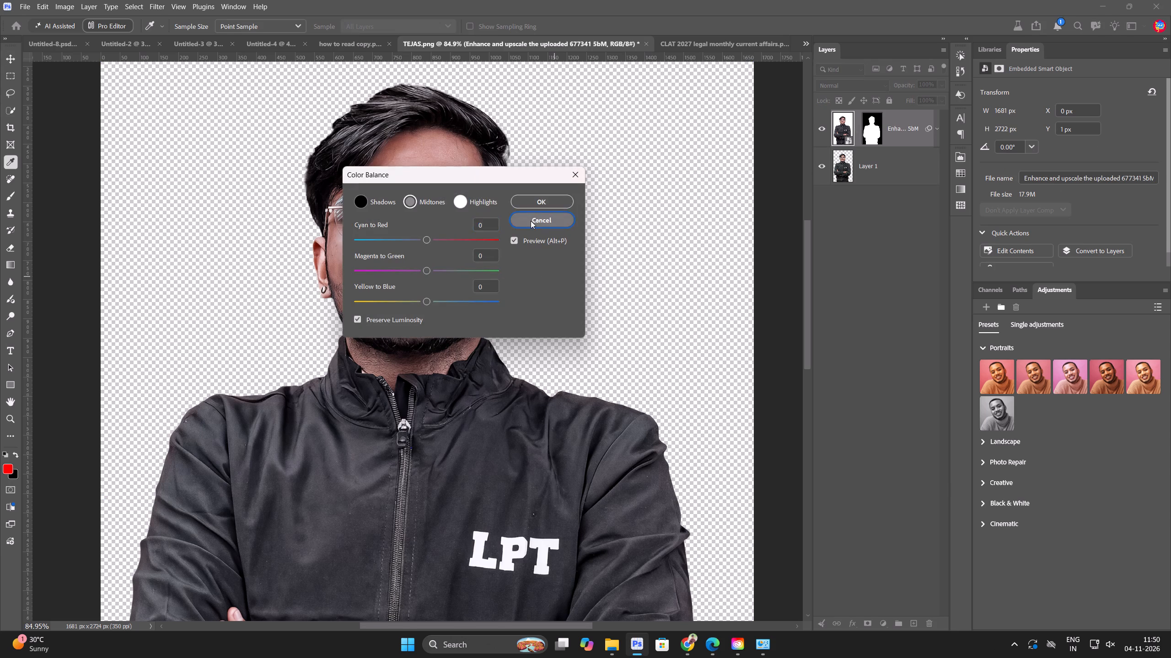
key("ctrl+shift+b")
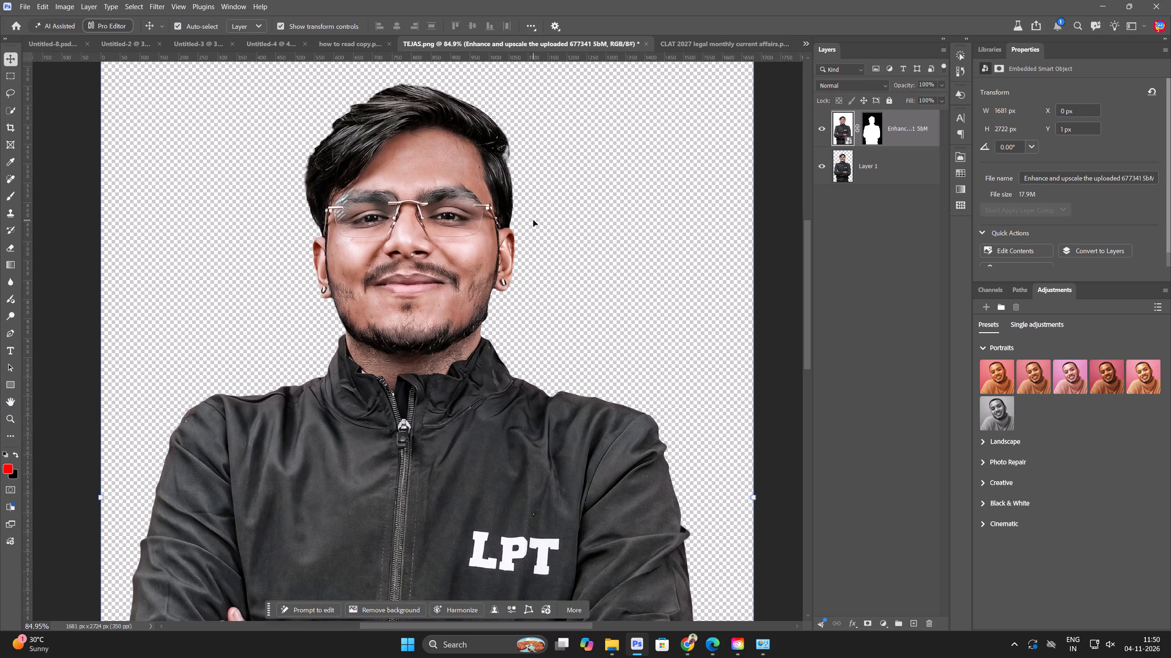
Examine the masked portrait's face, hair and cut-out edges both close up and at full figure.
scroll(533, 220, "down", 12)
scroll(535, 200, "up", 5)
scroll(515, 208, "down", 1)
scroll(477, 217, "up", 10)
scroll(543, 206, "up", 4)
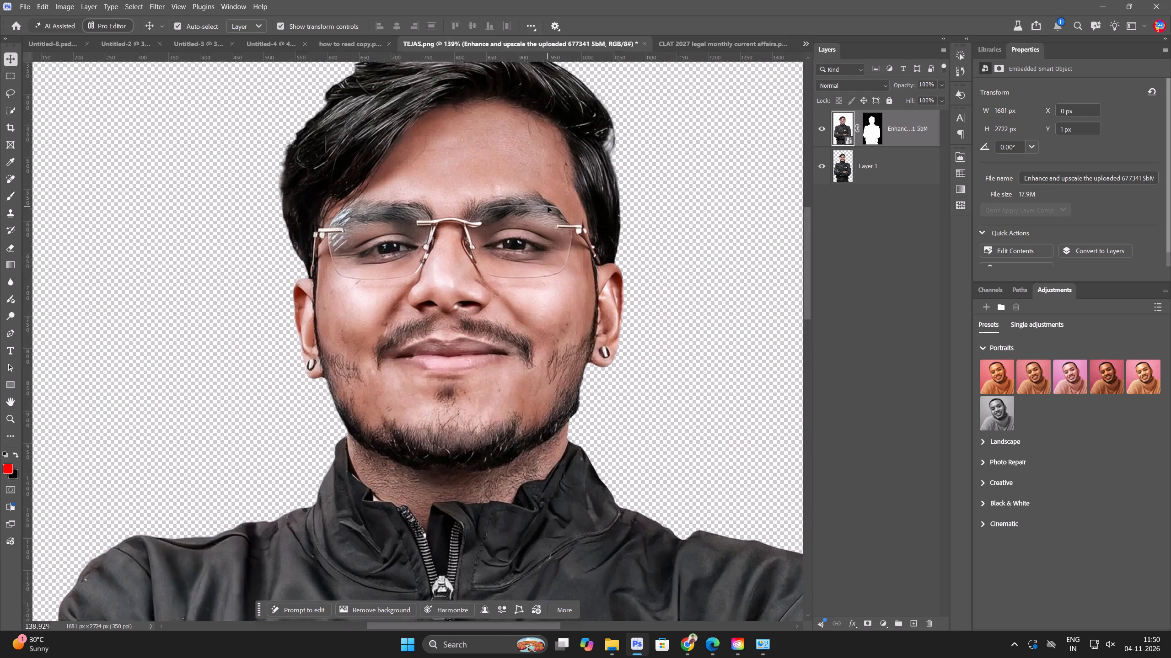
scroll(548, 207, "up", 6)
scroll(530, 224, "down", 12)
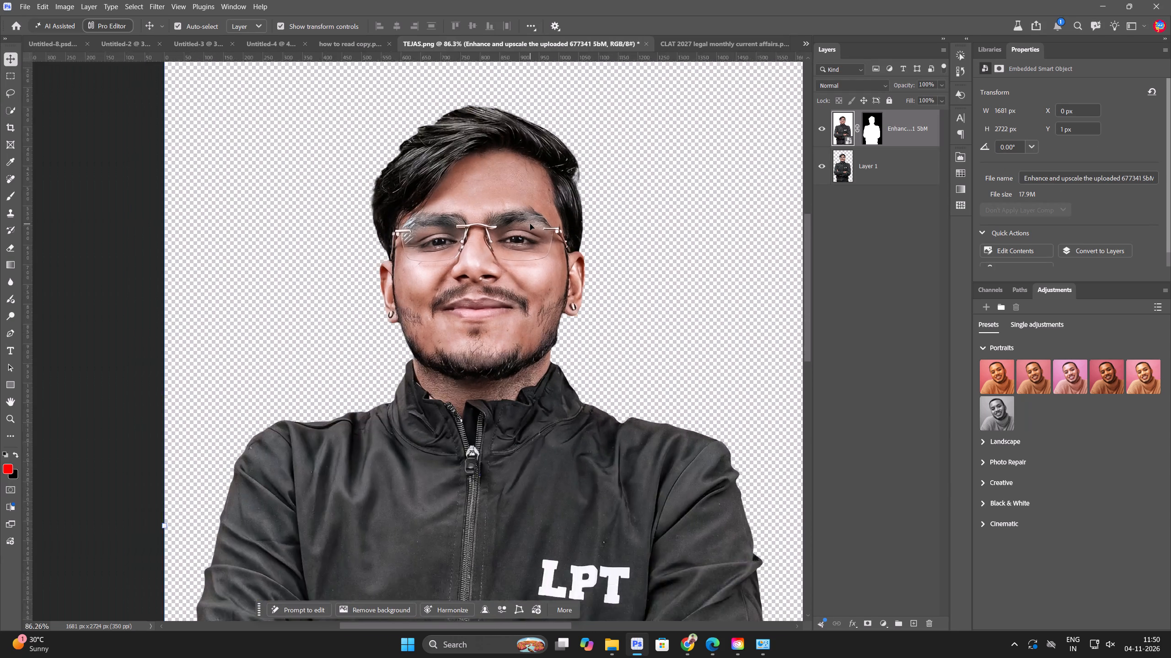
scroll(530, 224, "down", 6)
scroll(530, 224, "up", 6)
scroll(530, 224, "down", 3)
Copy the masked portrait into Untitled-4, scale it to about 1104 by 1788 px and centre it horizontally on the thumbnail.
key("ctrl+c")
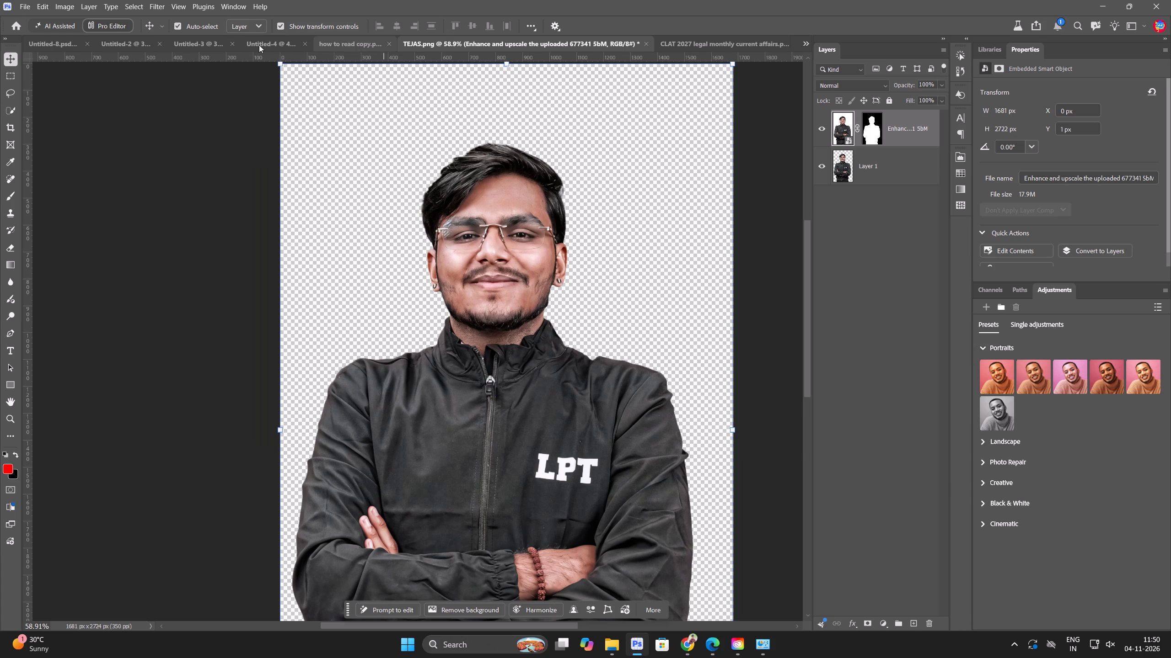
left_click(259, 45)
key("ctrl+v")
left_click_drag(673, 450, 558, 450)
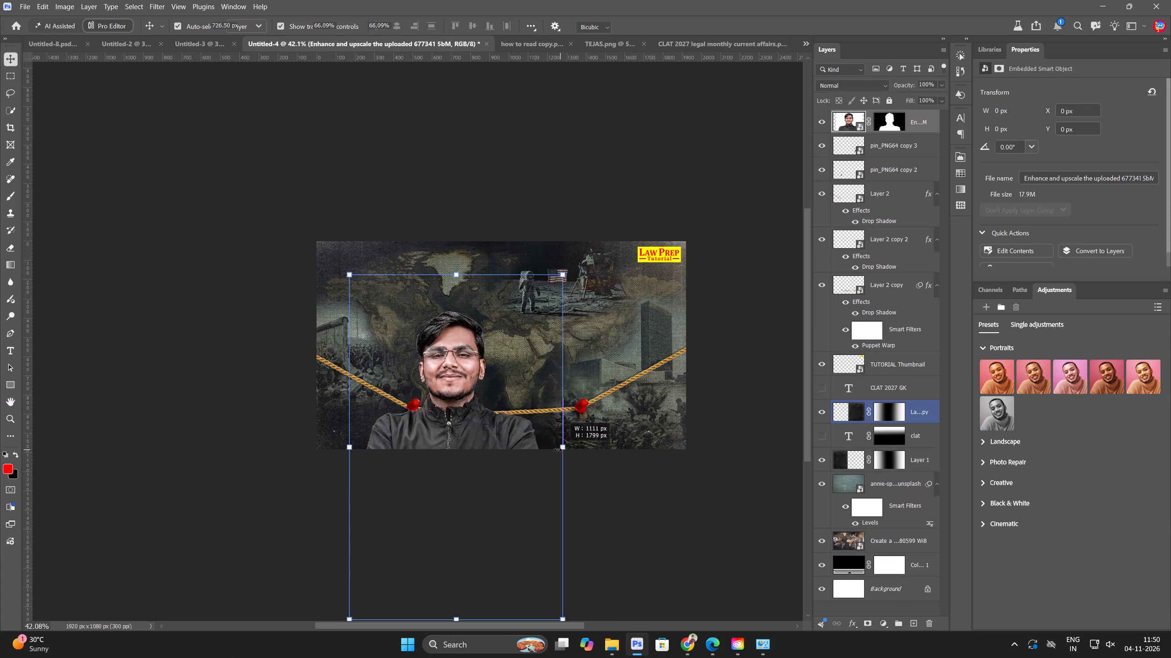
left_click_drag(558, 450, 556, 450)
left_click_drag(505, 444, 554, 407)
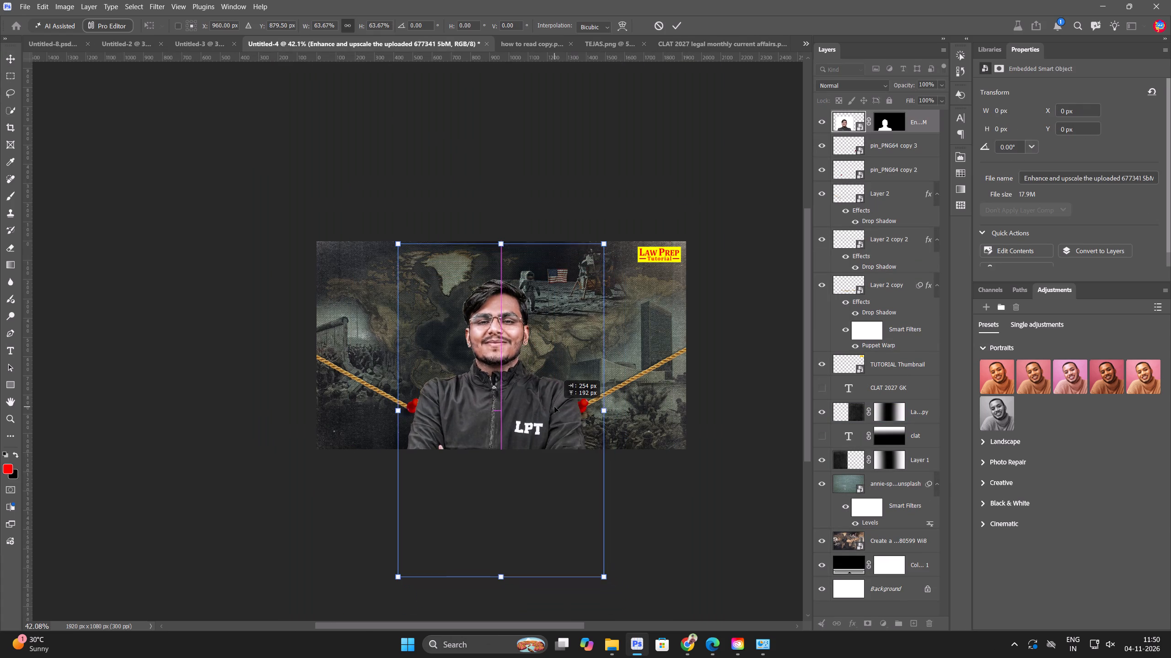
left_click_drag(554, 407, 550, 389)
left_click_drag(596, 392, 603, 392)
left_click(552, 382)
key("Return")
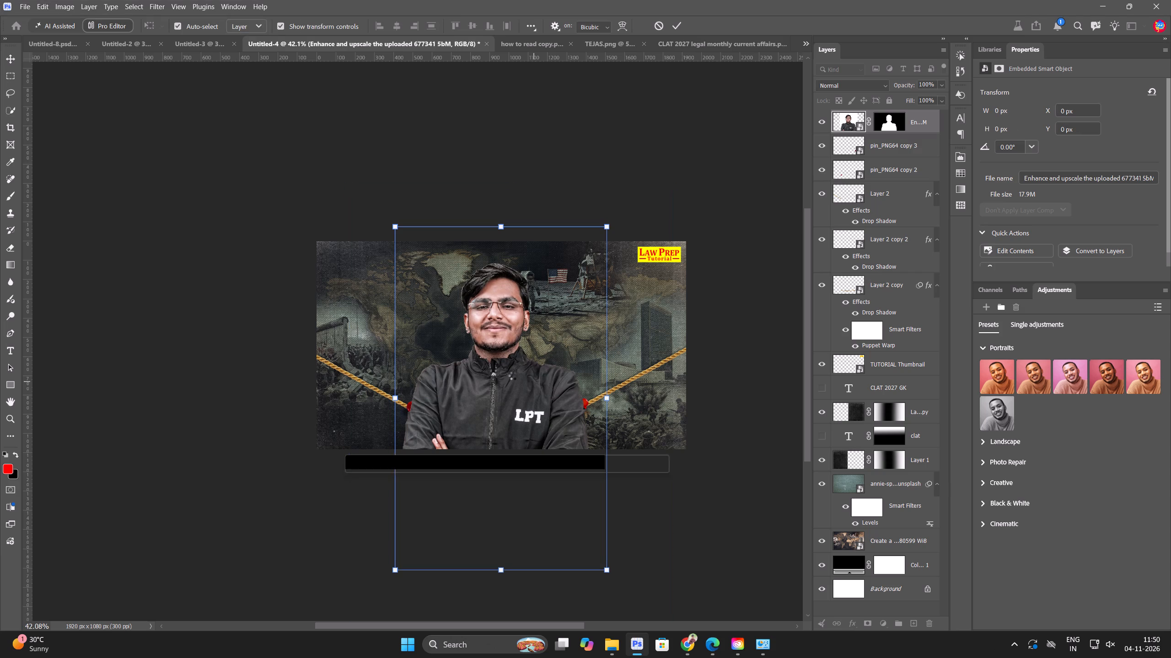
left_click(202, 386)
Move the presenter portrait to the right half of the thumbnail, at about X 922 px, Y -139 px.
scroll(559, 314, "up", 9)
left_click_drag(436, 385, 434, 366)
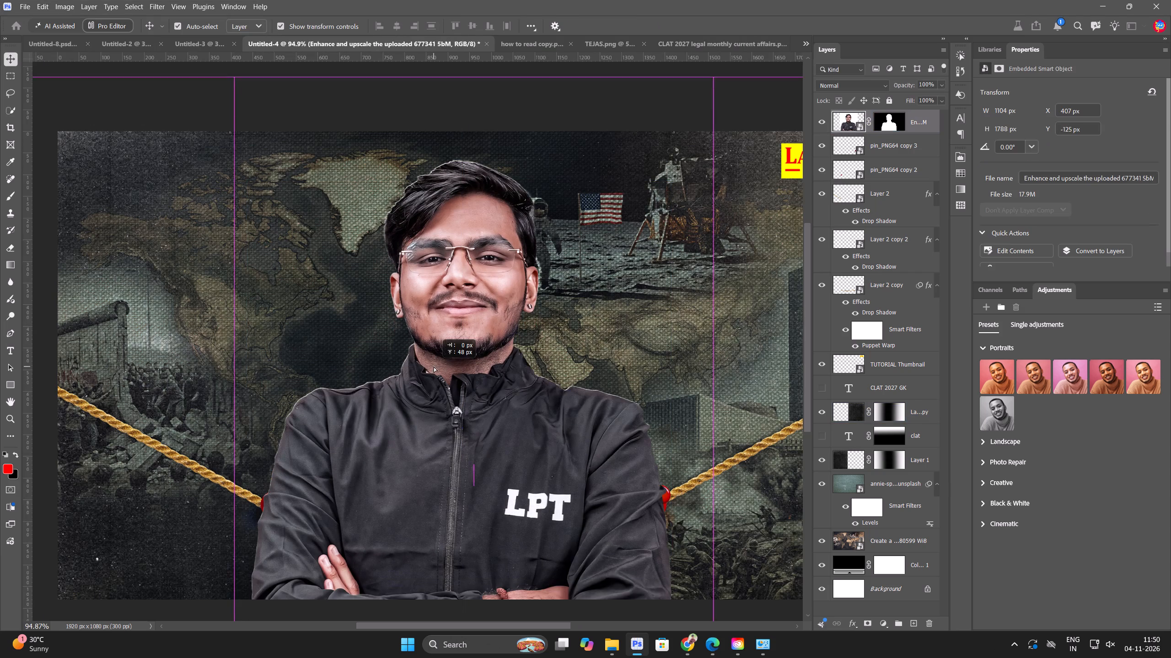
left_click_drag(434, 366, 432, 365)
scroll(433, 357, "down", 4)
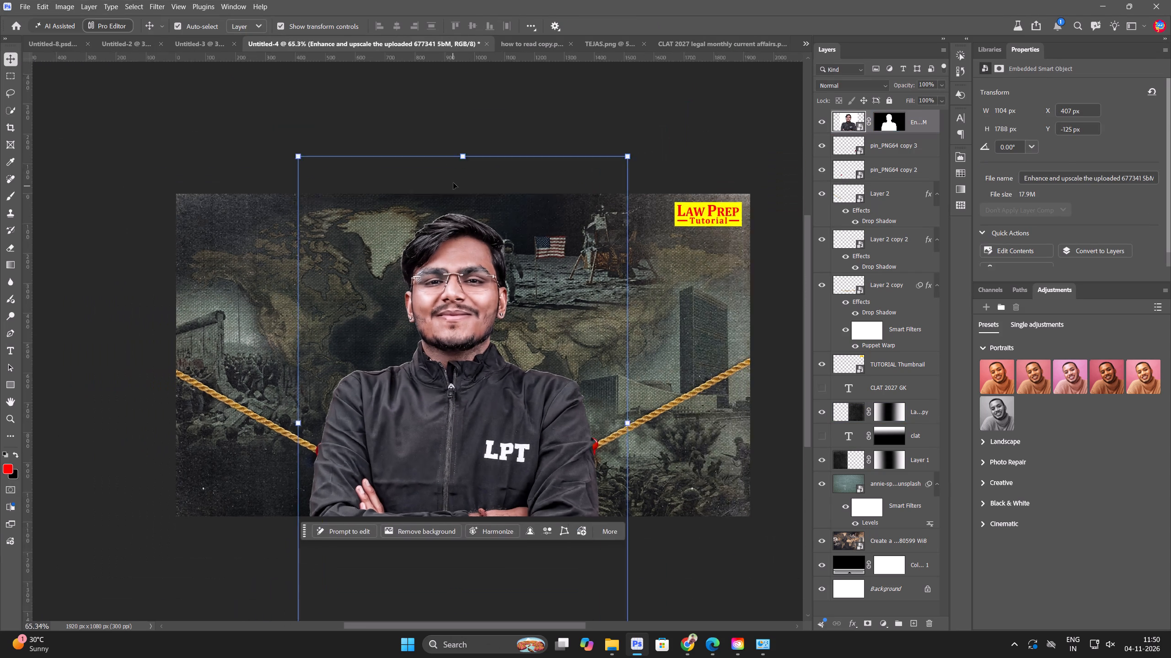
scroll(453, 183, "down", 7)
left_click(433, 282)
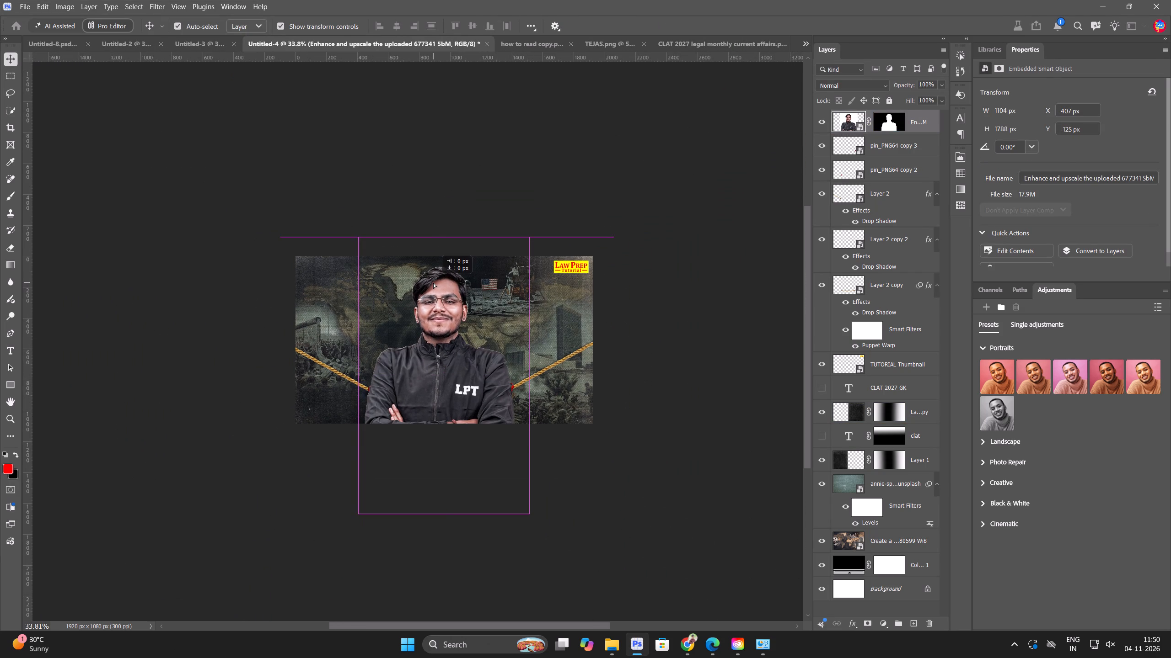
left_click(219, 342)
key("ctrl+0")
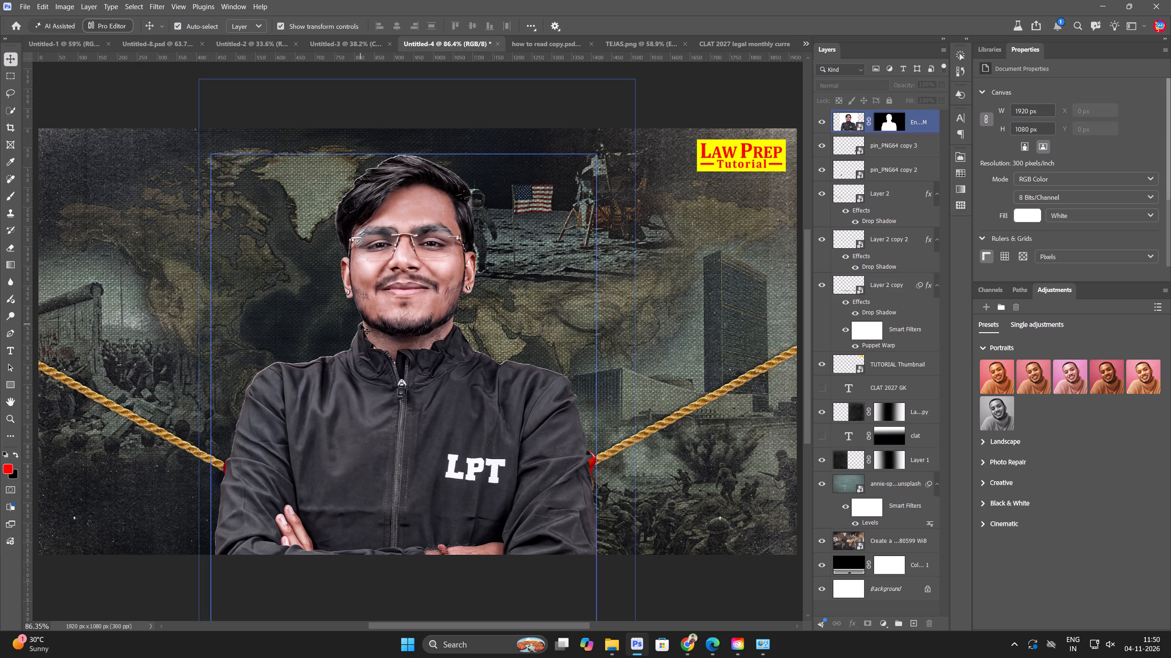
left_click_drag(439, 449, 642, 453)
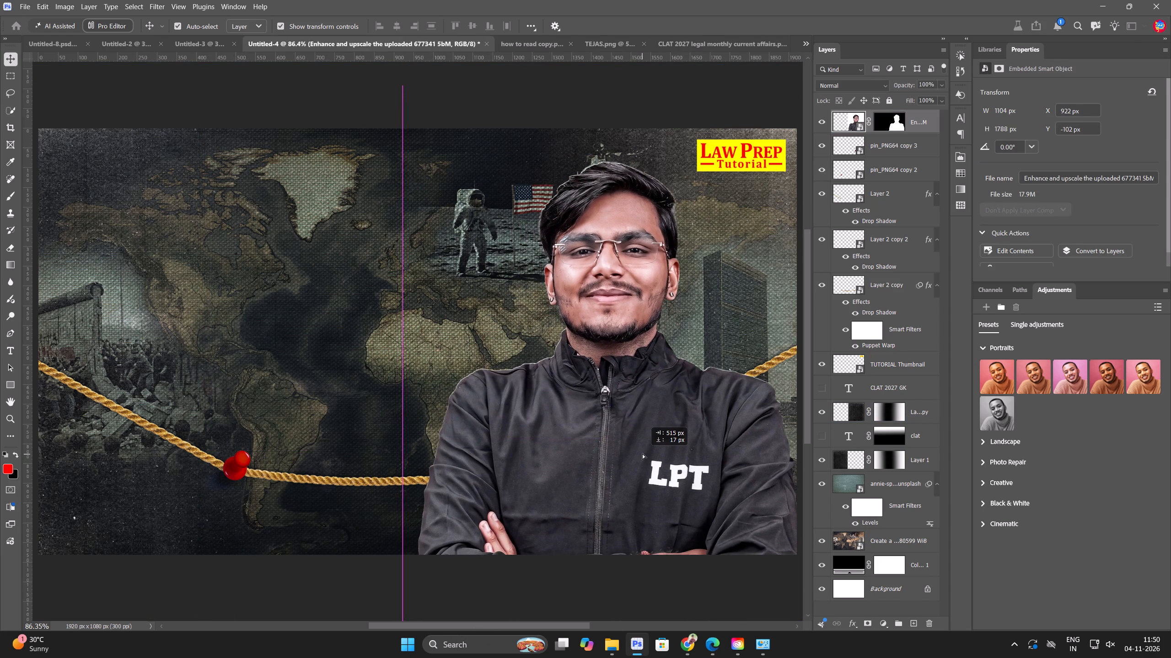
left_click_drag(642, 453, 642, 443)
Hide the three rope layers (Layer 2 and its copies) and both red pushpin layers.
scroll(619, 438, "down", 5)
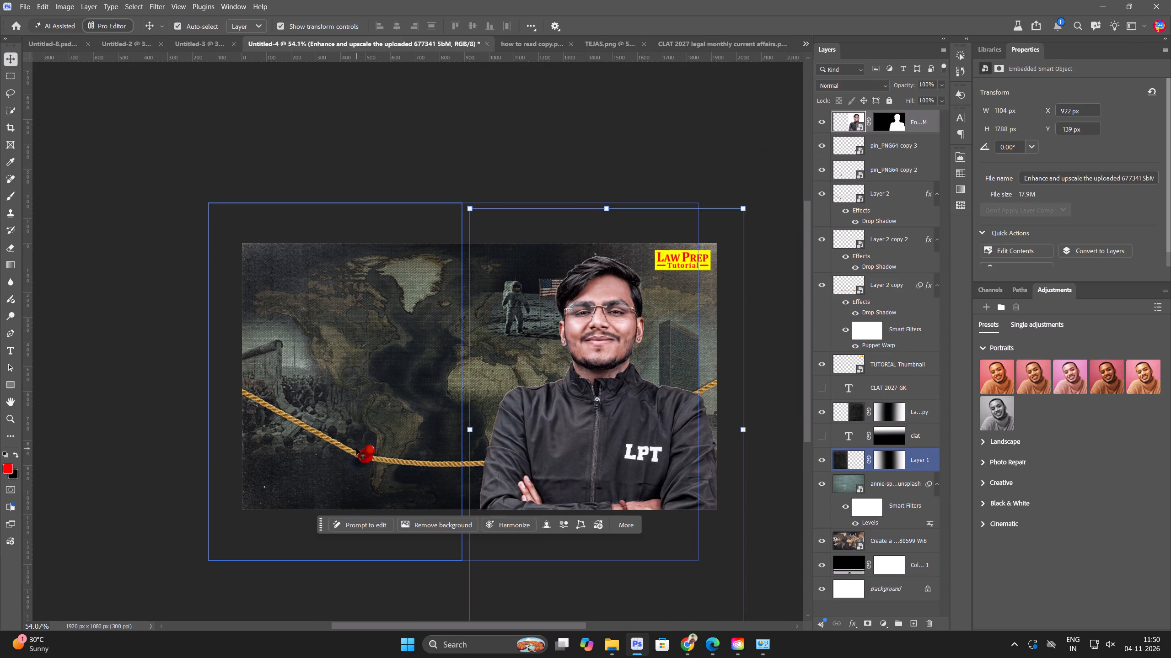
left_click(356, 449)
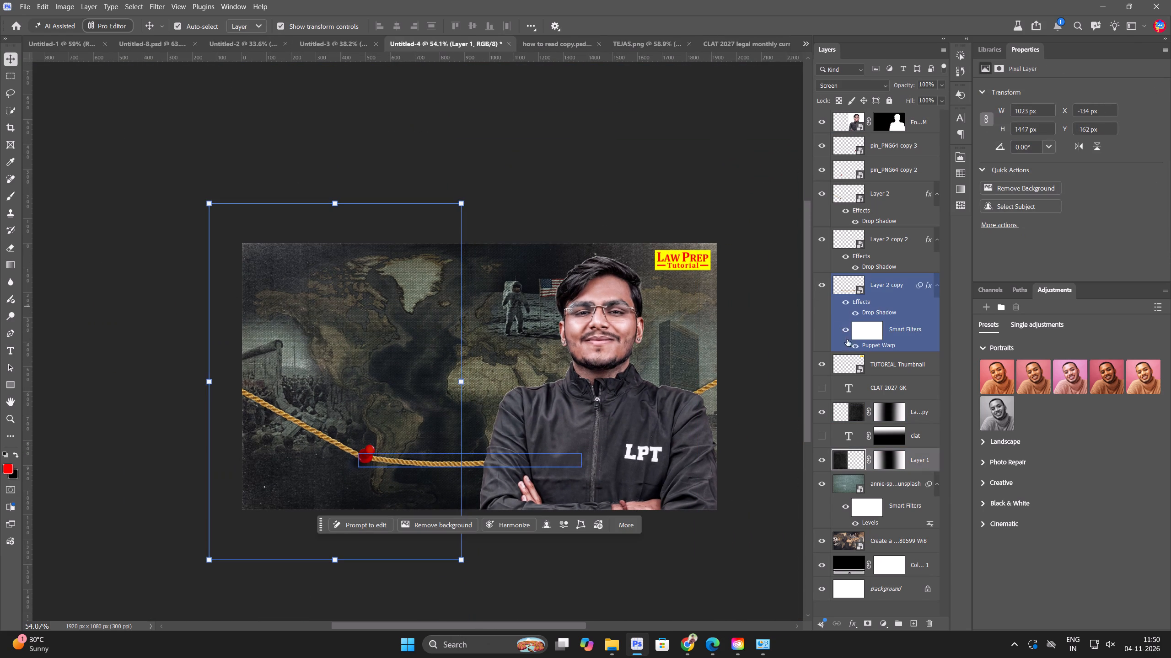
left_click(827, 289)
left_click(821, 241)
left_click(822, 197)
left_click(822, 166)
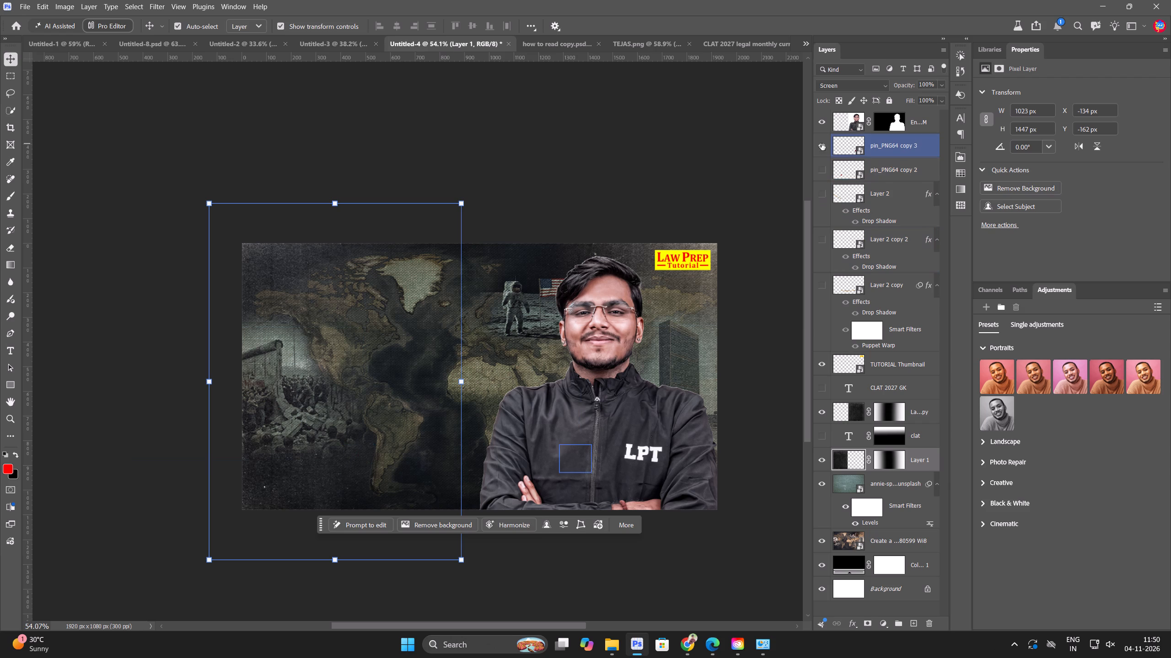
left_click(822, 143)
Shift the presenter portrait about 50 px further right along the thumbnail's bottom edge and deselect it.
left_click(547, 162)
left_click_drag(609, 393, 624, 391)
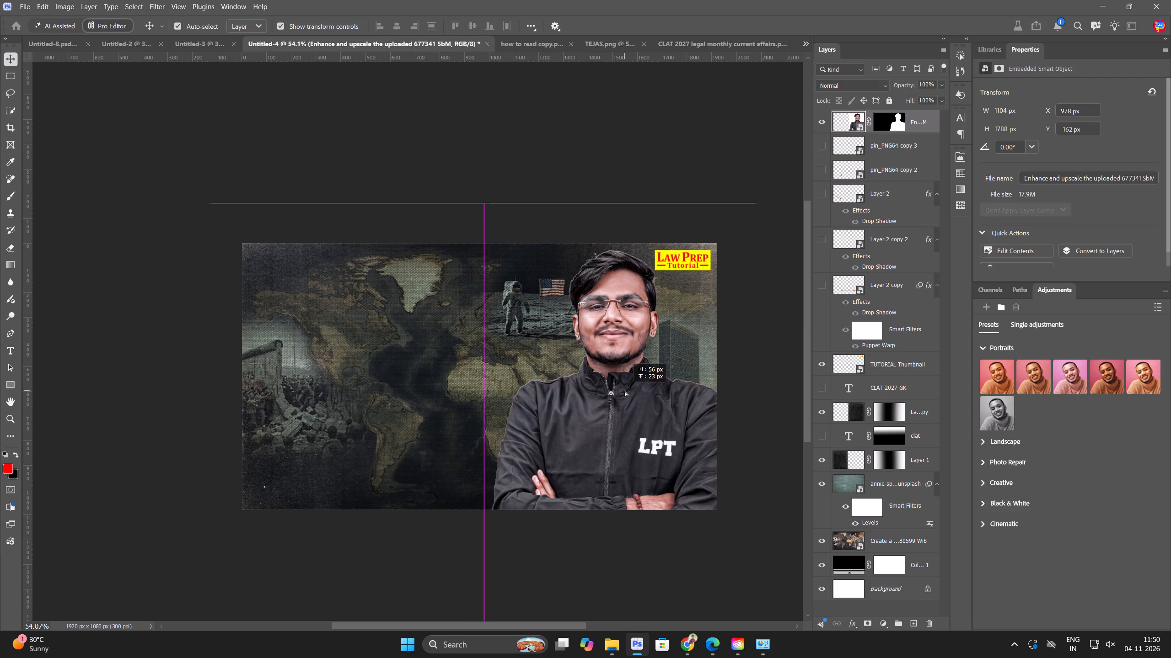
left_click_drag(624, 391, 623, 396)
left_click(454, 146)
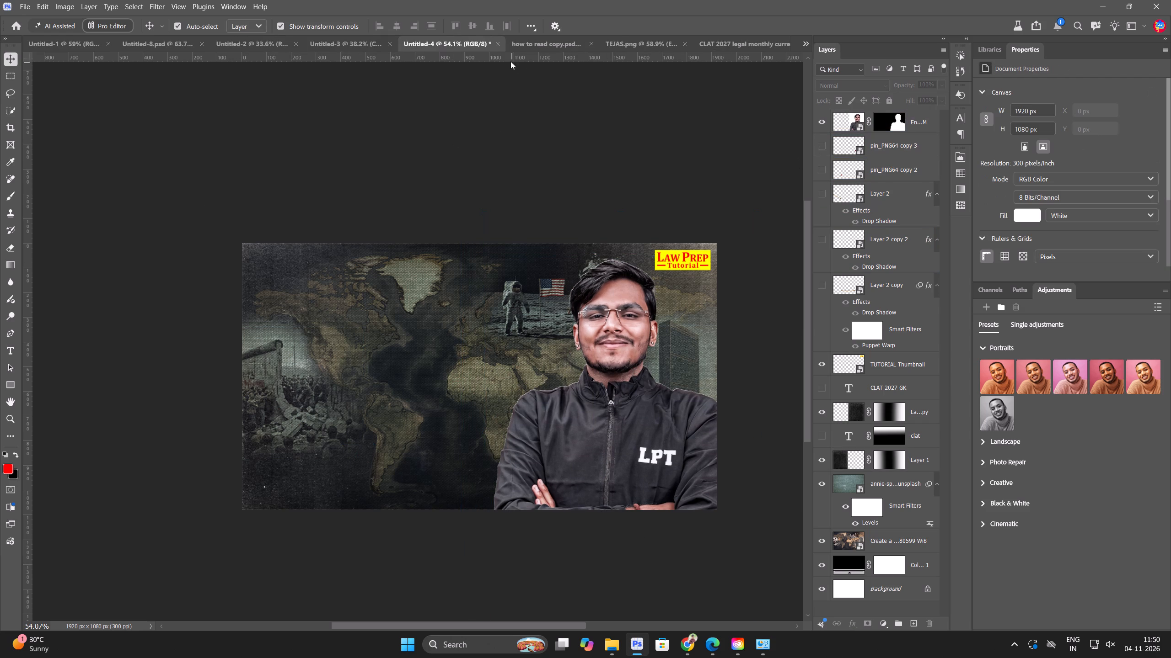
Copy the four "CLAT 2027 GK 50 World Events That Changed History" text layers from Untitled-3's Artboard 2 into Untitled-4.
left_click(361, 41)
left_click(555, 192)
left_click_drag(527, 153, 527, 413)
left_click_drag(483, 169, 462, 167)
left_click_drag(400, 156, 510, 282)
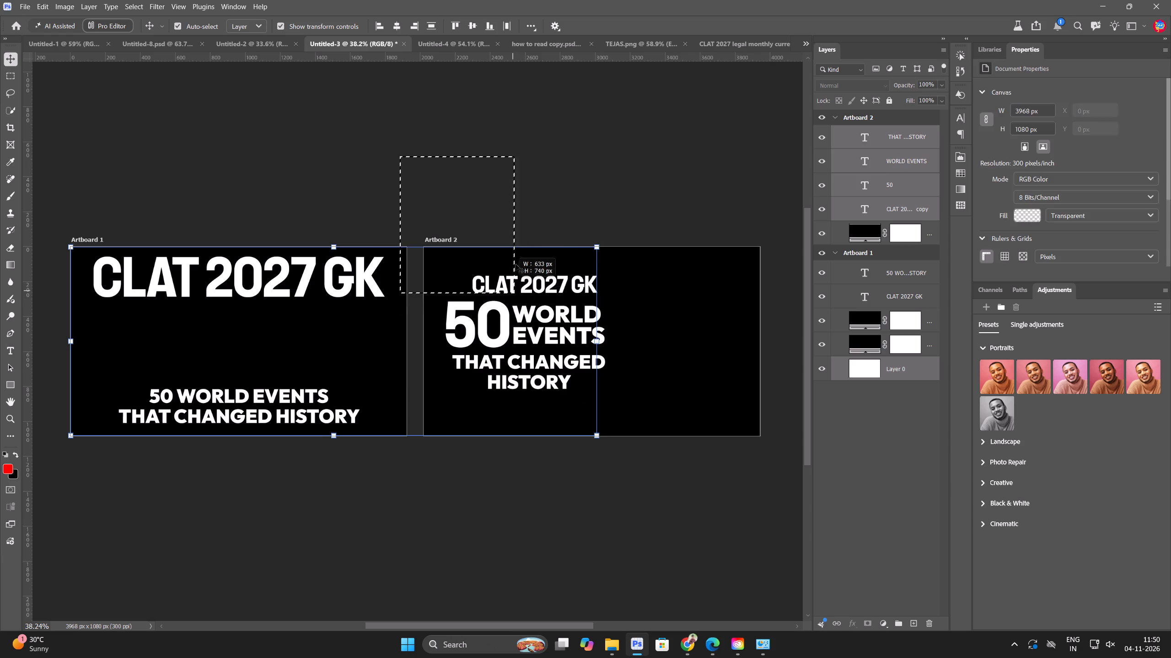
left_click(717, 150)
left_click_drag(713, 160, 481, 412)
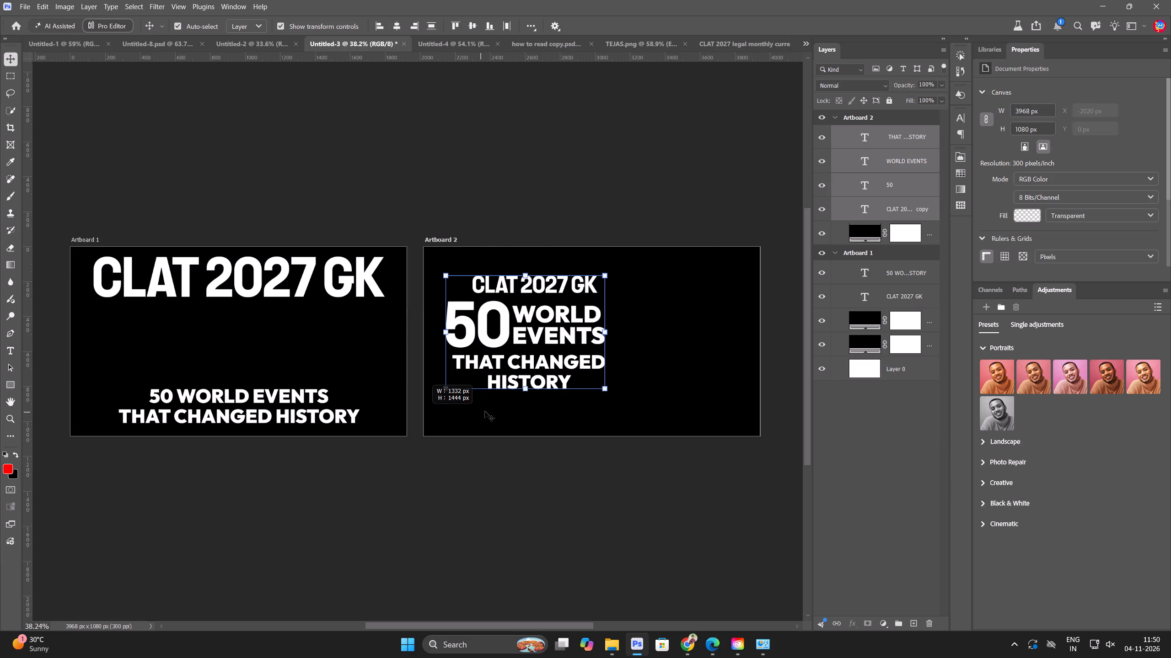
key("ctrl+c")
key("ctrl+Tab")
key("ctrl+Tab")
key("Tab")
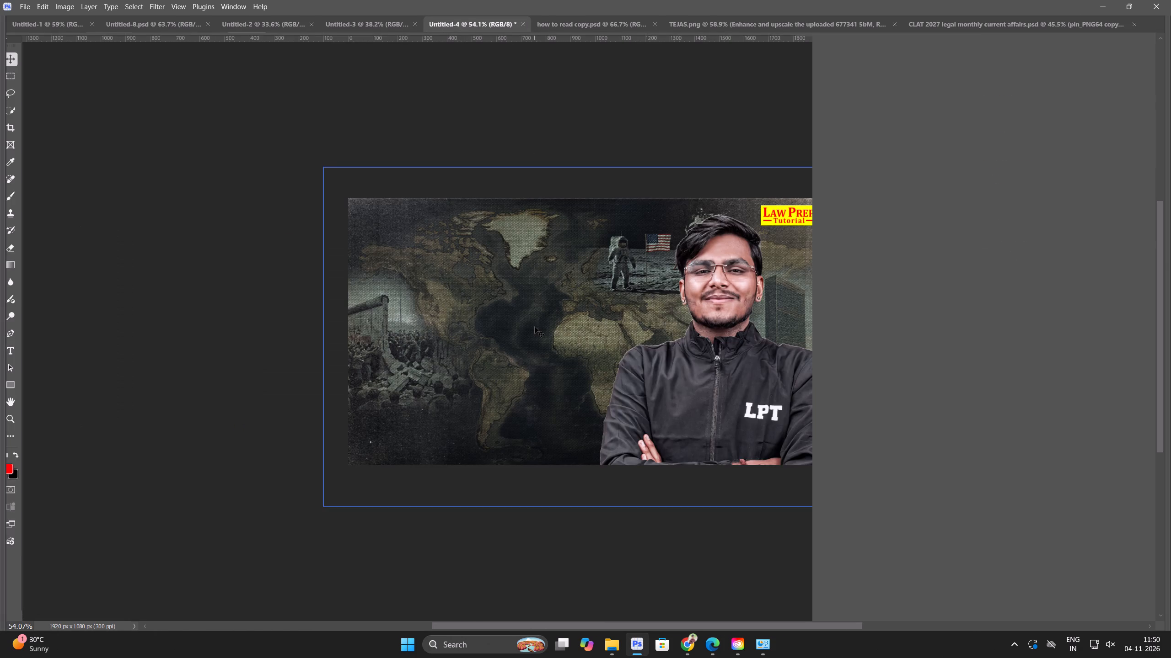
key("ctrl+v")
Move the four title text layers into the left half of the thumbnail, clear of the presenter portrait.
key("ctrl+t")
left_click_drag(472, 349, 465, 349)
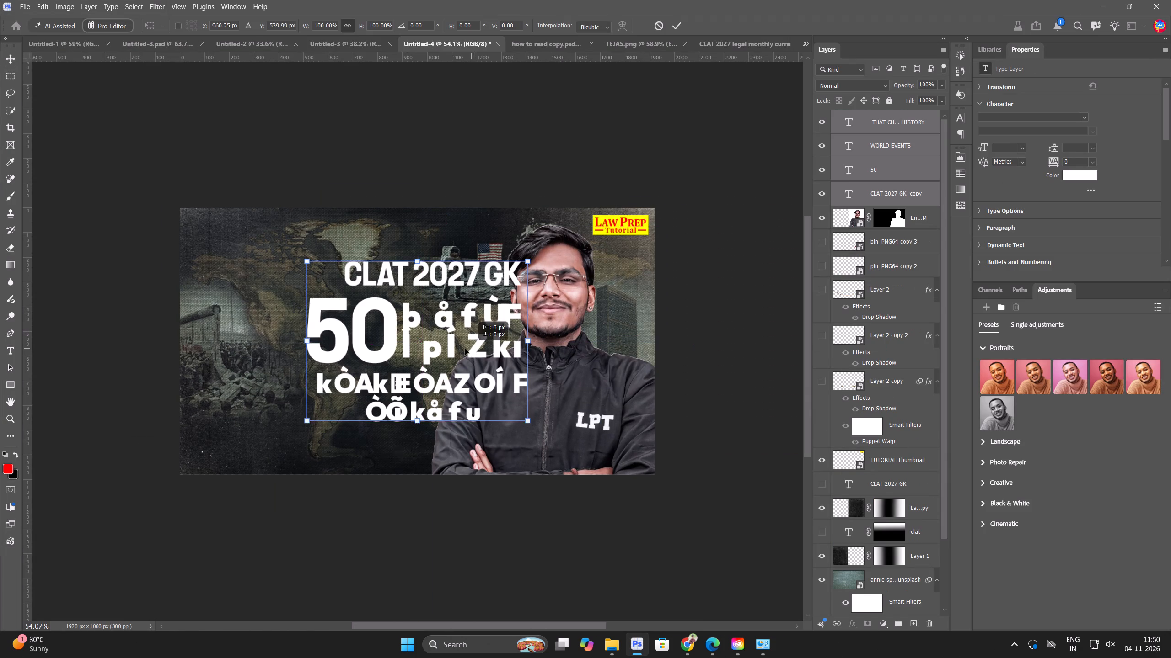
left_click_drag(465, 349, 368, 350)
left_click(678, 30)
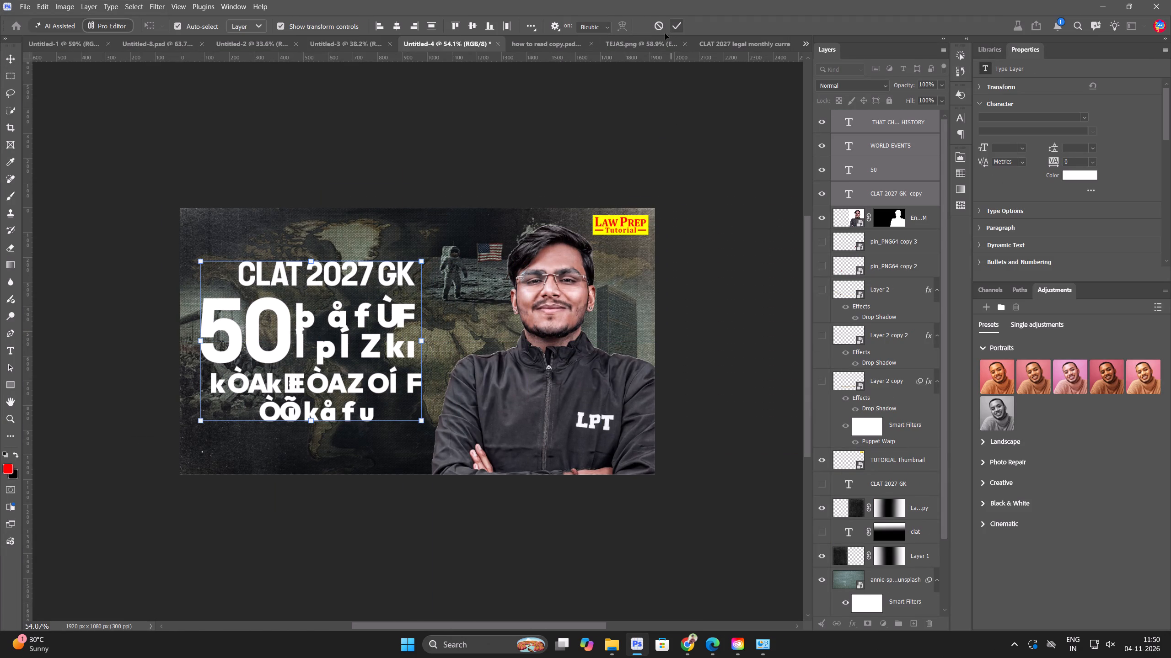
left_click(409, 119)
Open the garbled THAT CHANGED HISTORY and WORLD EVENTS text layers for editing so their lettering redraws, leaving the wording as is.
scroll(288, 340, "up", 4)
double_click(317, 384)
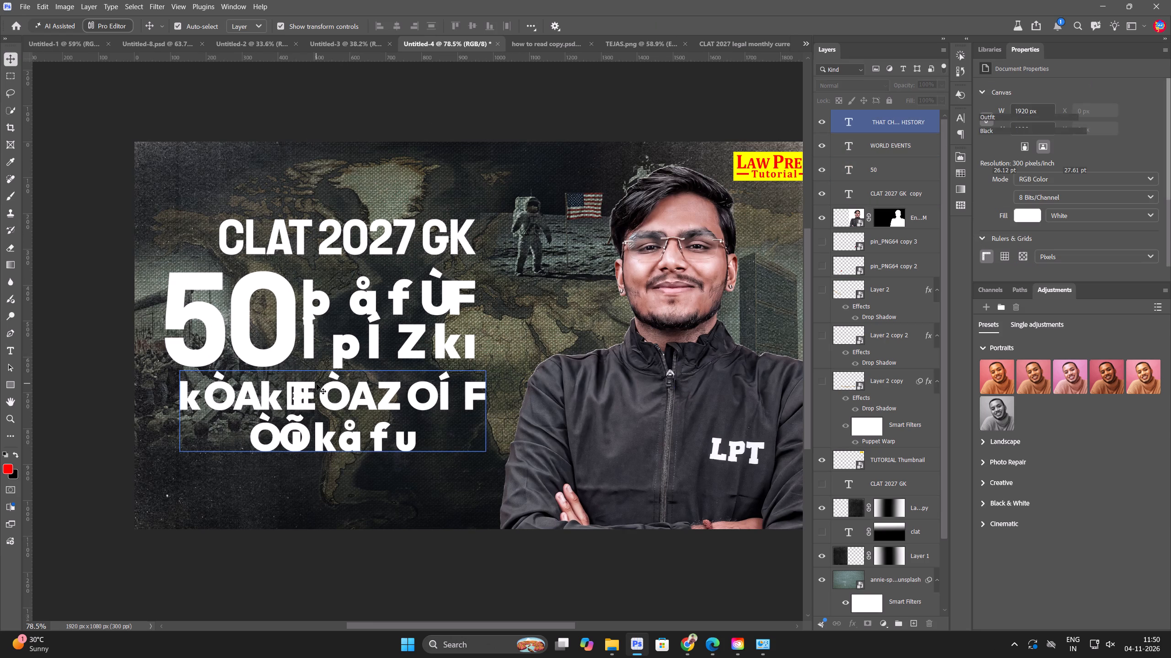
left_click(386, 399)
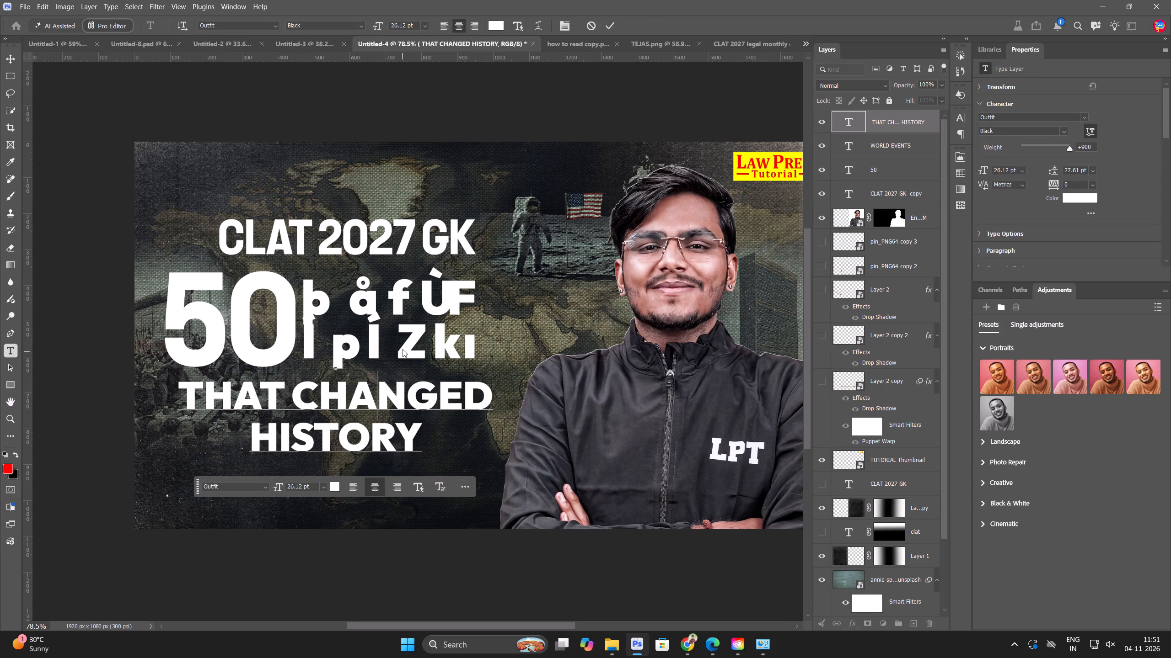
left_click(6, 64)
triple_click(424, 307)
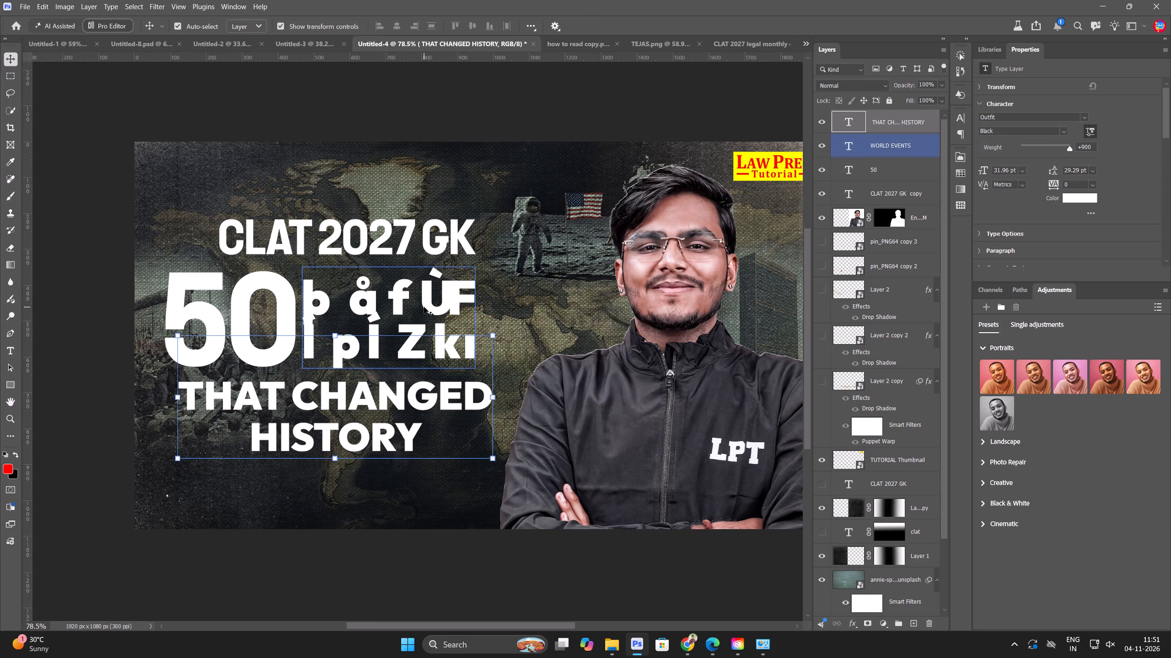
left_click(10, 58)
left_click(397, 86)
Draw a yellow rectangle of about 751 x 137 px around the CLAT 2027 GK line and place it beneath the text and portrait layers.
left_click(15, 384)
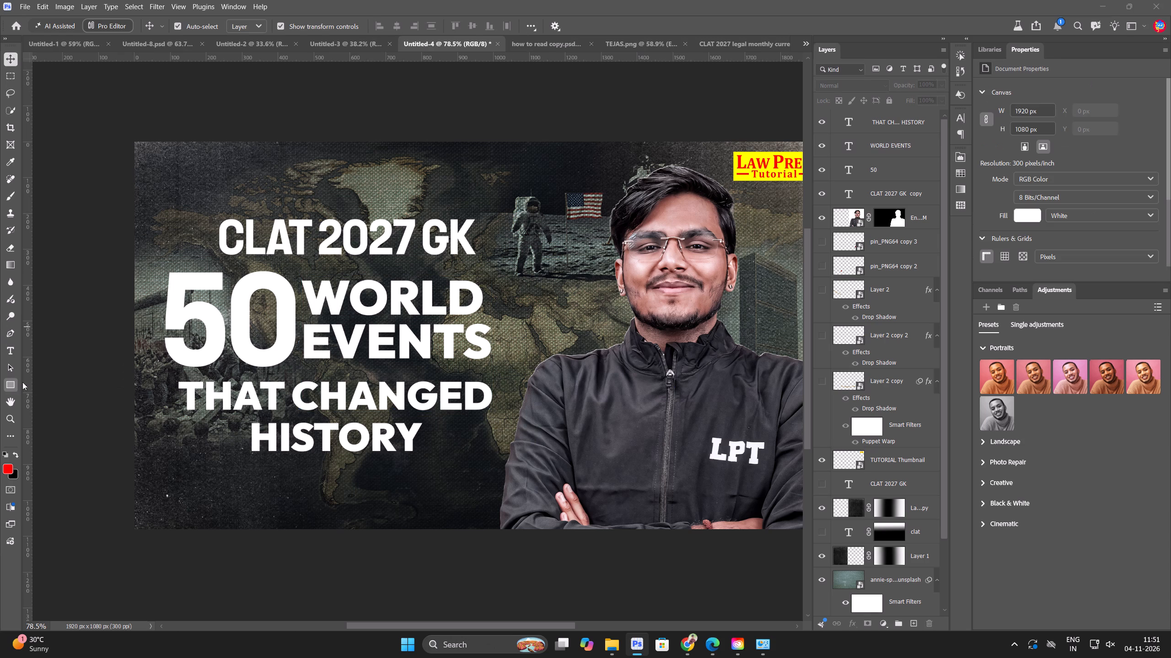
left_click_drag(211, 213, 473, 262)
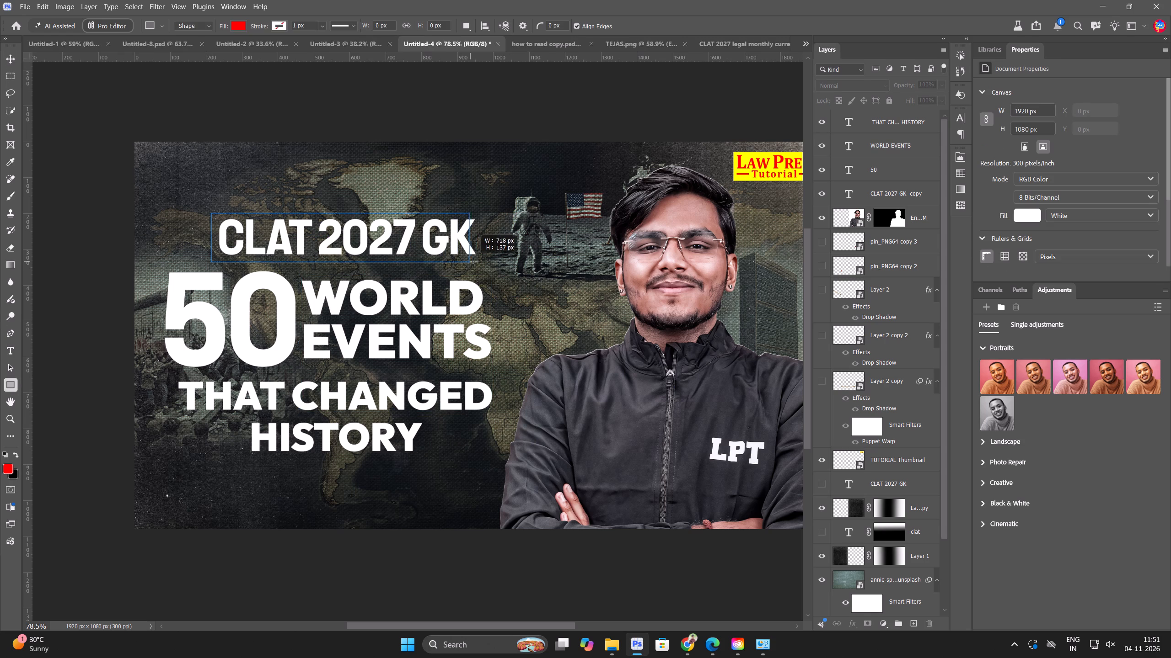
left_click_drag(473, 262, 480, 262)
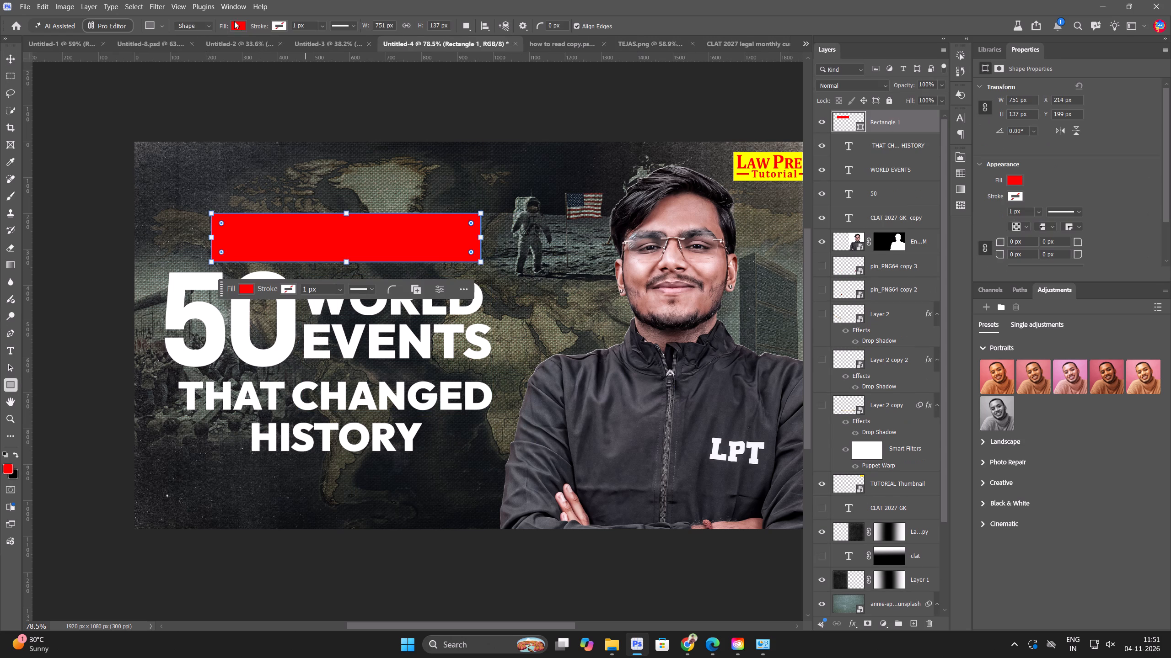
left_click(240, 25)
left_click(209, 90)
left_click(11, 60)
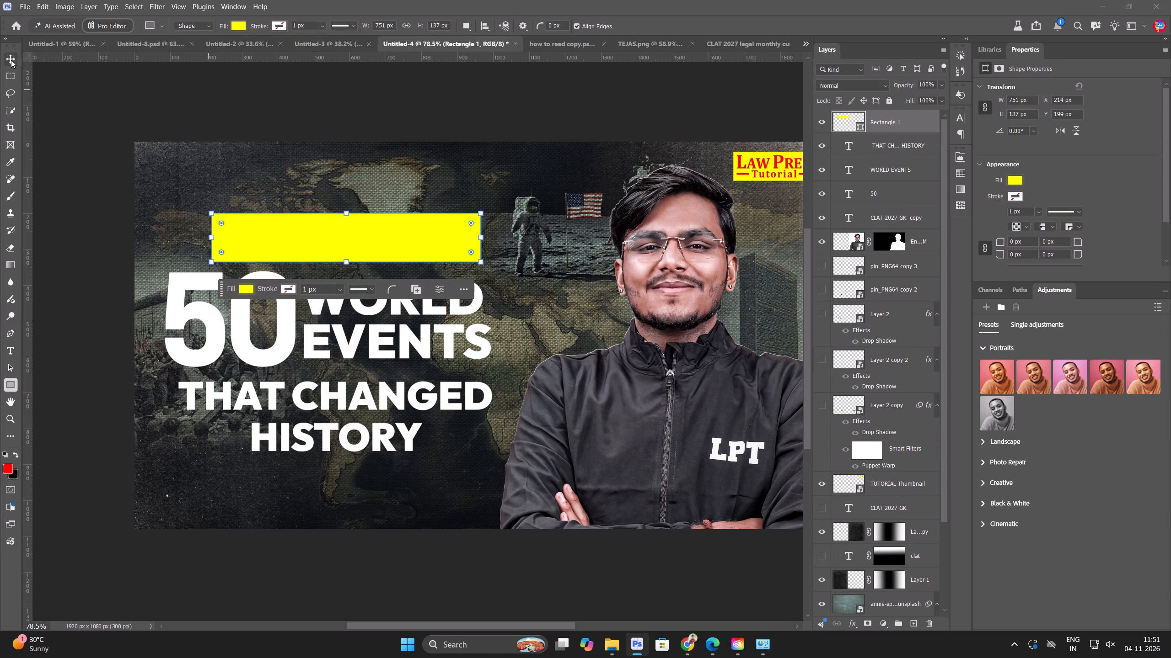
key("ctrl+bracketleft")
key("ctrl+bracketleft")
key("ctrl+bracketleft")
key("ctrl+bracketleft")
key("ctrl+bracketleft")
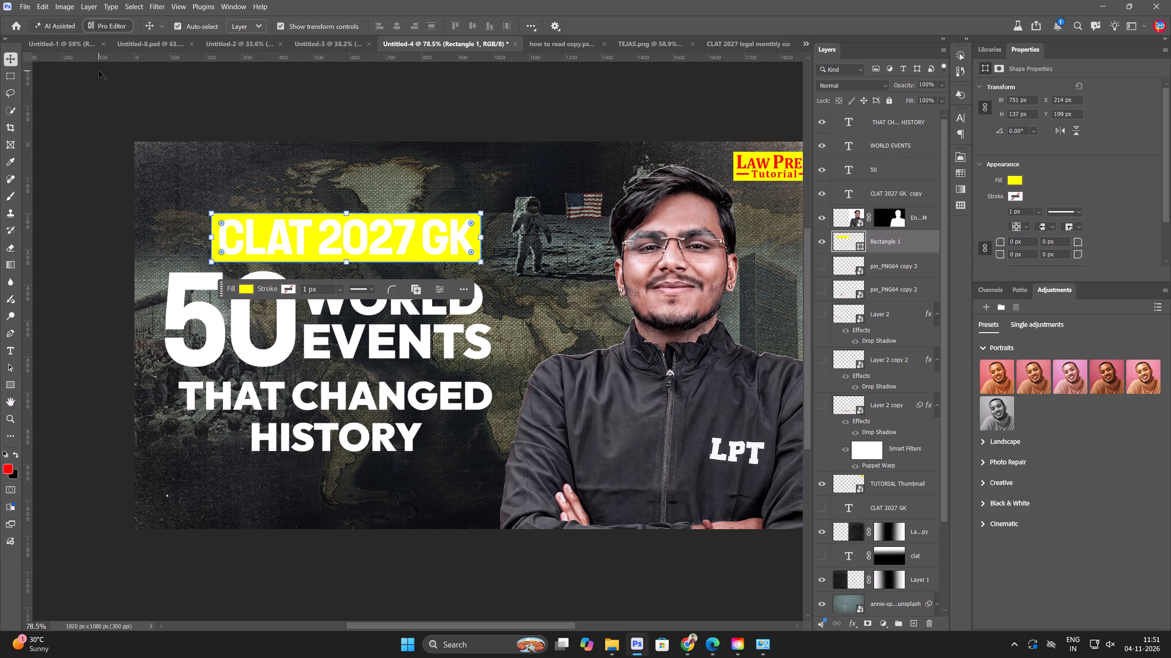
Recolour the CLAT 2027 GK text black.
left_click(456, 250)
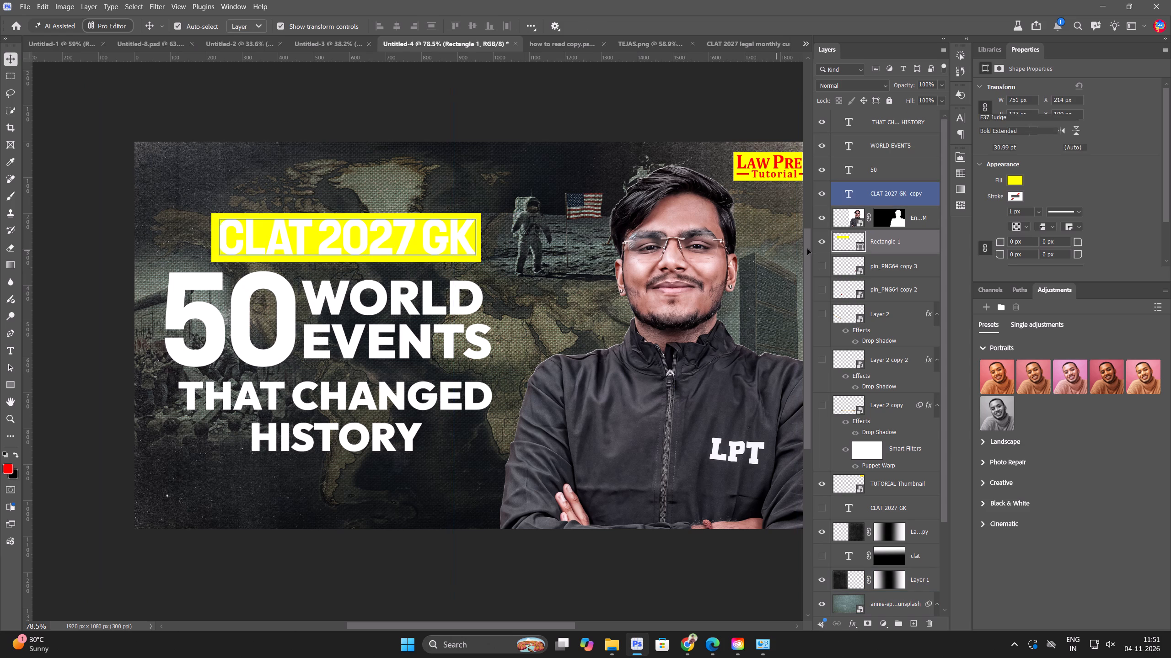
left_click(1073, 175)
left_click_drag(539, 340, 338, 415)
left_click(701, 244)
left_click(465, 86)
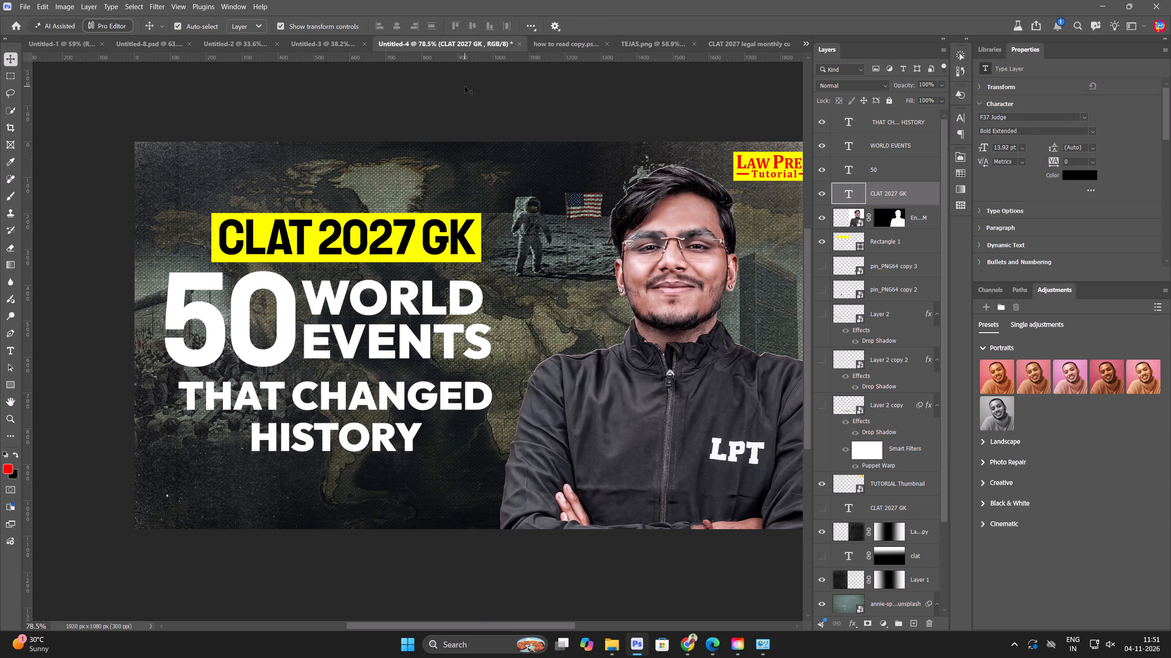
Nudge the THAT CHANGED HISTORY text slightly and deselect it.
scroll(465, 86, "down", 10)
scroll(396, 310, "up", 9)
left_click_drag(380, 371, 380, 382)
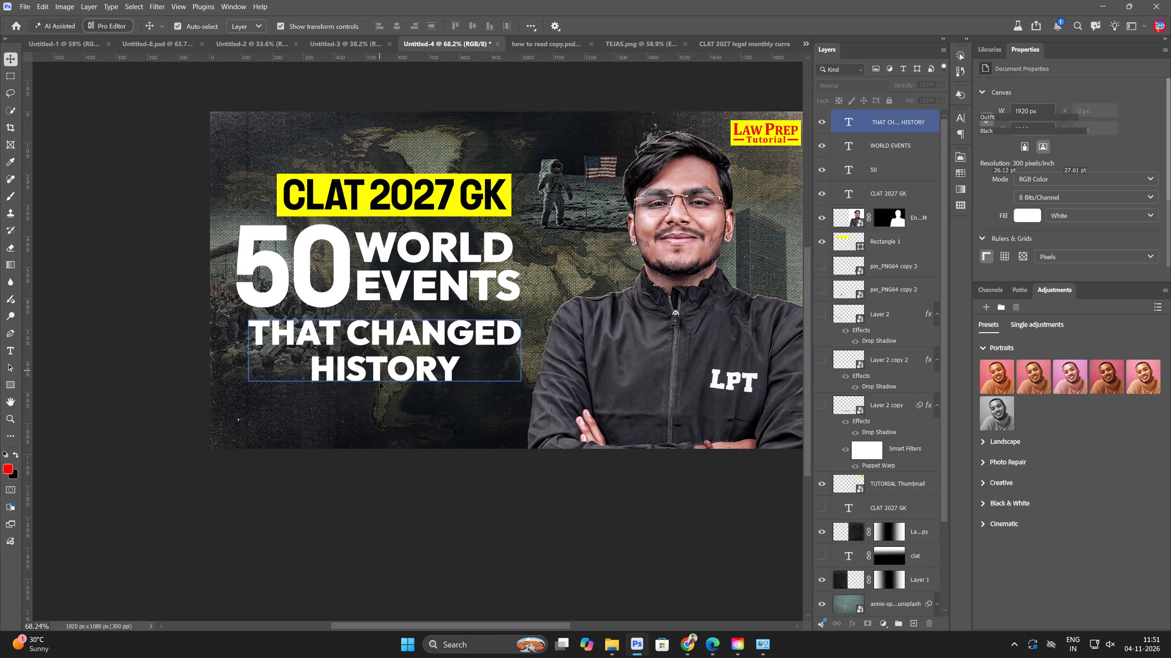
left_click_drag(380, 382, 376, 374)
left_click(174, 355)
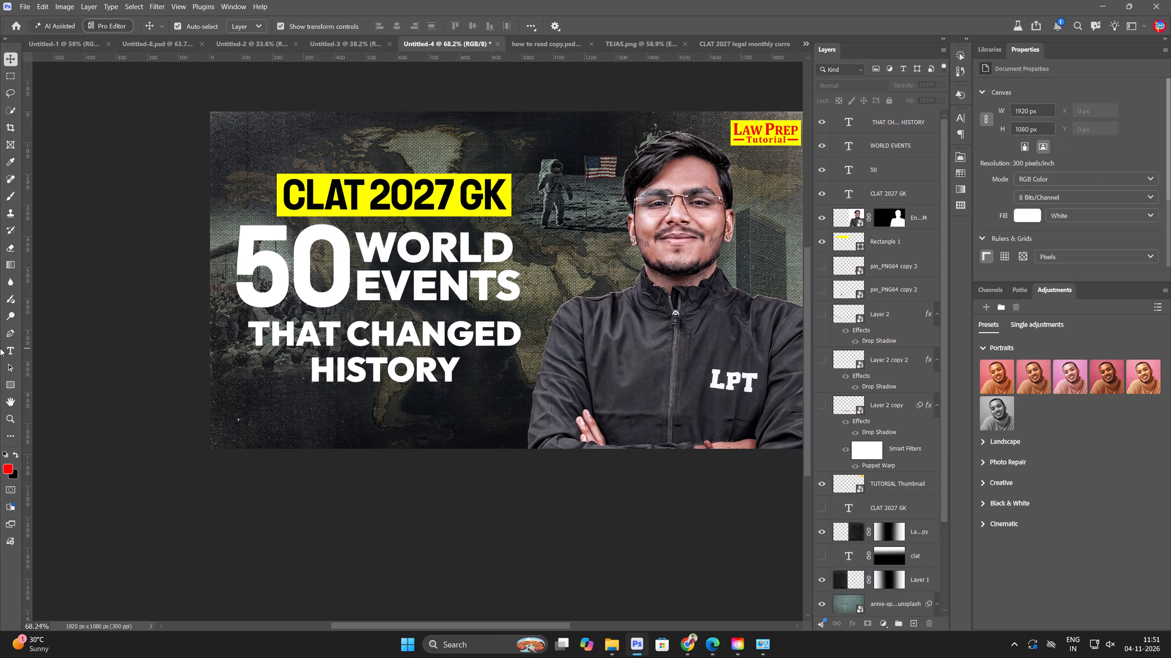
Draw a rectangle of about 592 x 119 px over the word HISTORY and fill it red.
left_click(5, 382)
left_click_drag(291, 350, 475, 387)
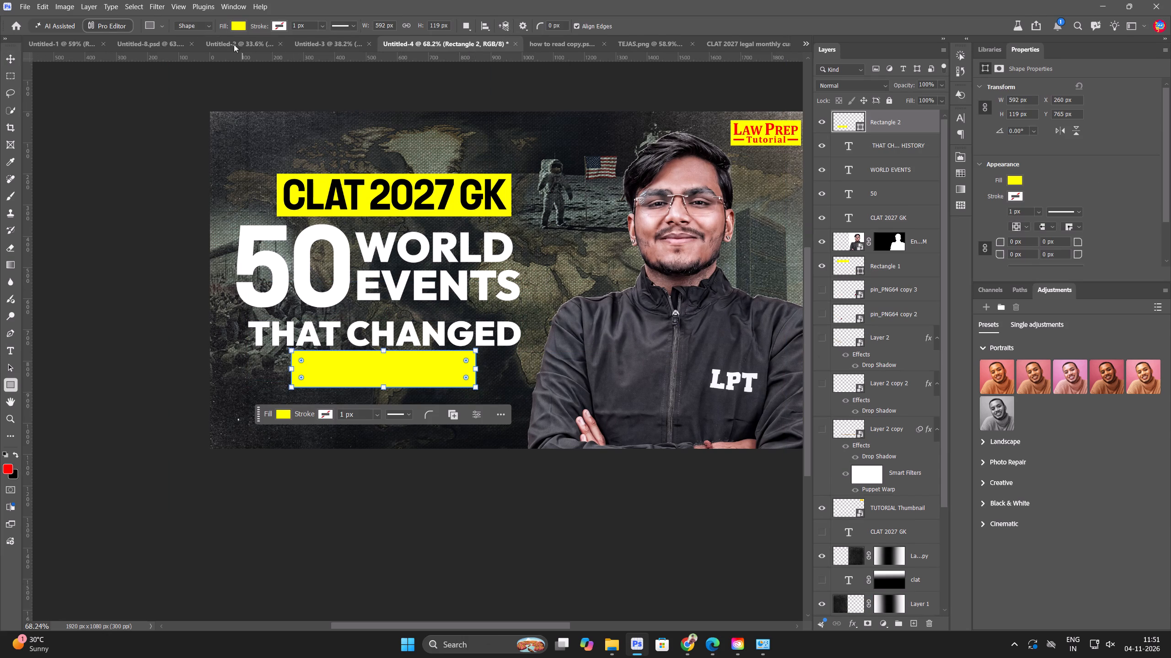
left_click(244, 25)
left_click(214, 85)
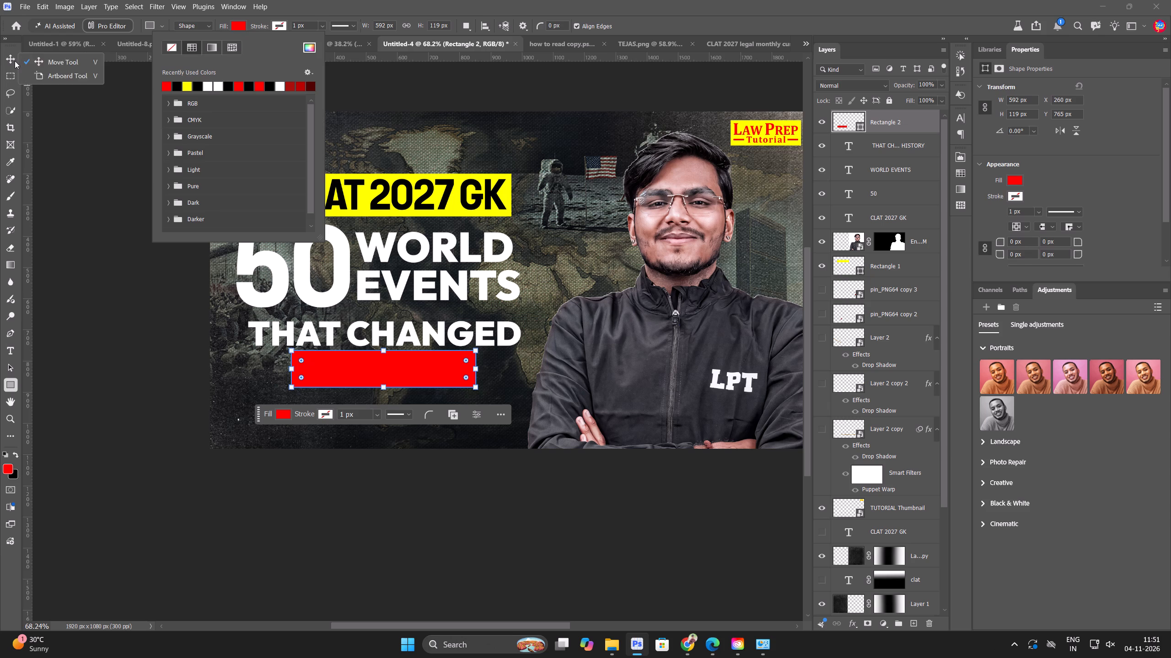
Scale the red rectangle to about 109% and move it lower, centred under the title at about X 559 px, Y 869 px.
left_click(14, 61)
scroll(370, 310, "up", 4)
left_click_drag(389, 414, 392, 428)
left_click_drag(397, 402, 397, 419)
left_click_drag(393, 443, 392, 434)
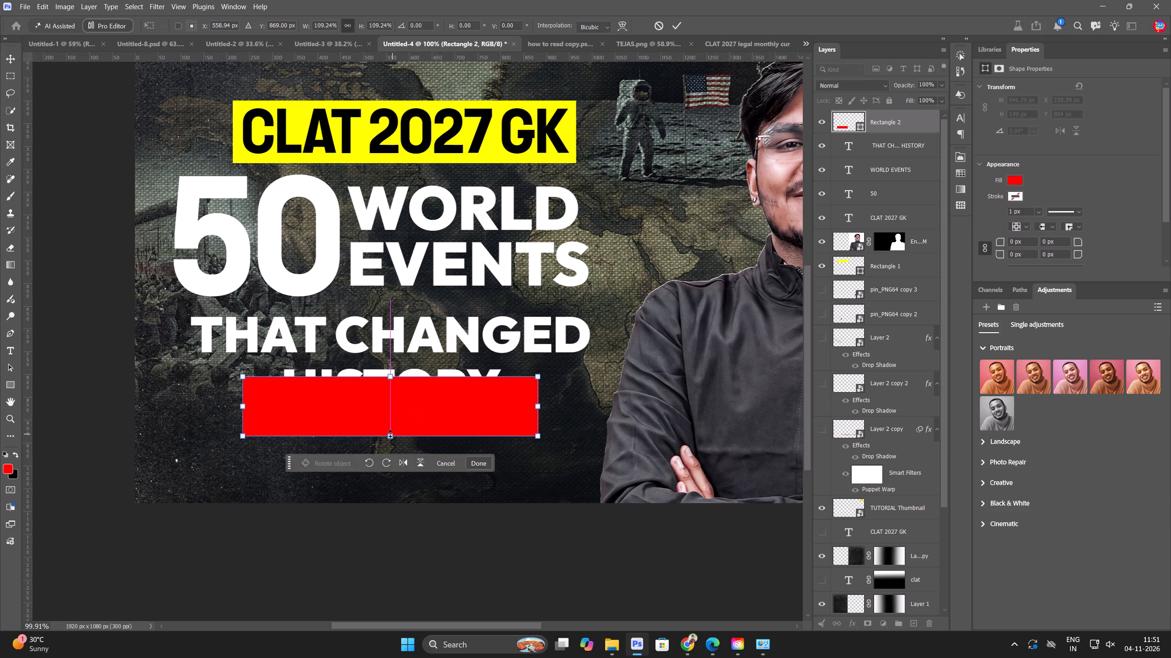
key("Return")
Cut the word HISTORY out of the THAT CHANGED HISTORY text layer.
double_click(452, 340)
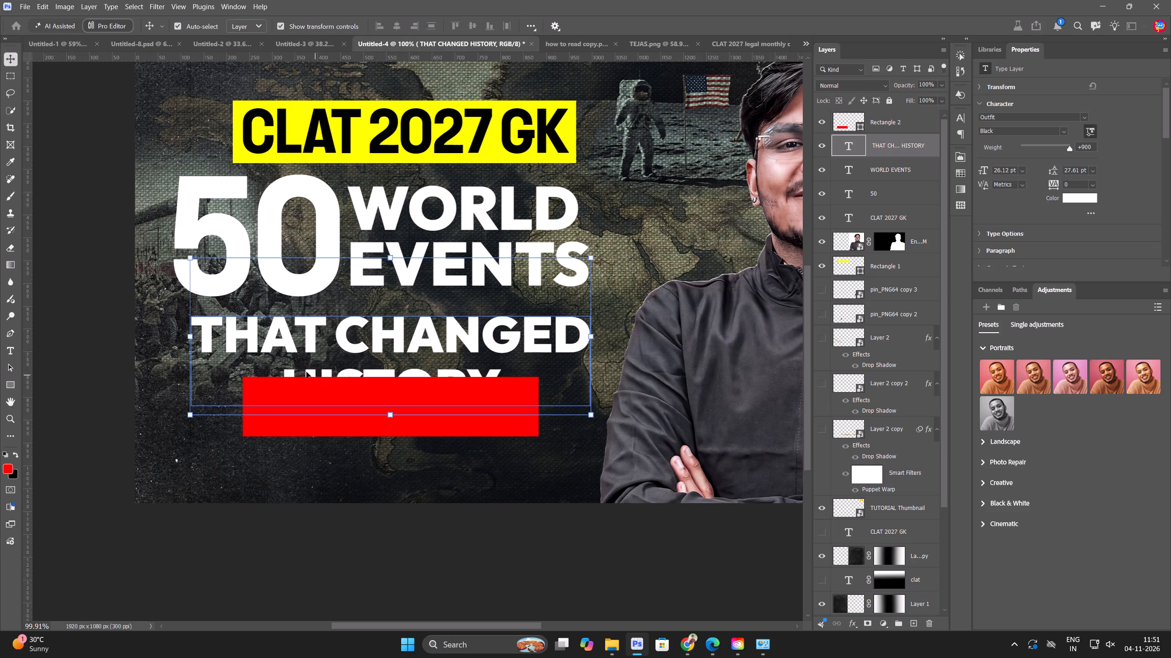
left_click(290, 369)
left_click_drag(271, 373, 609, 386)
key("ctrl+x")
key("ctrl+c")
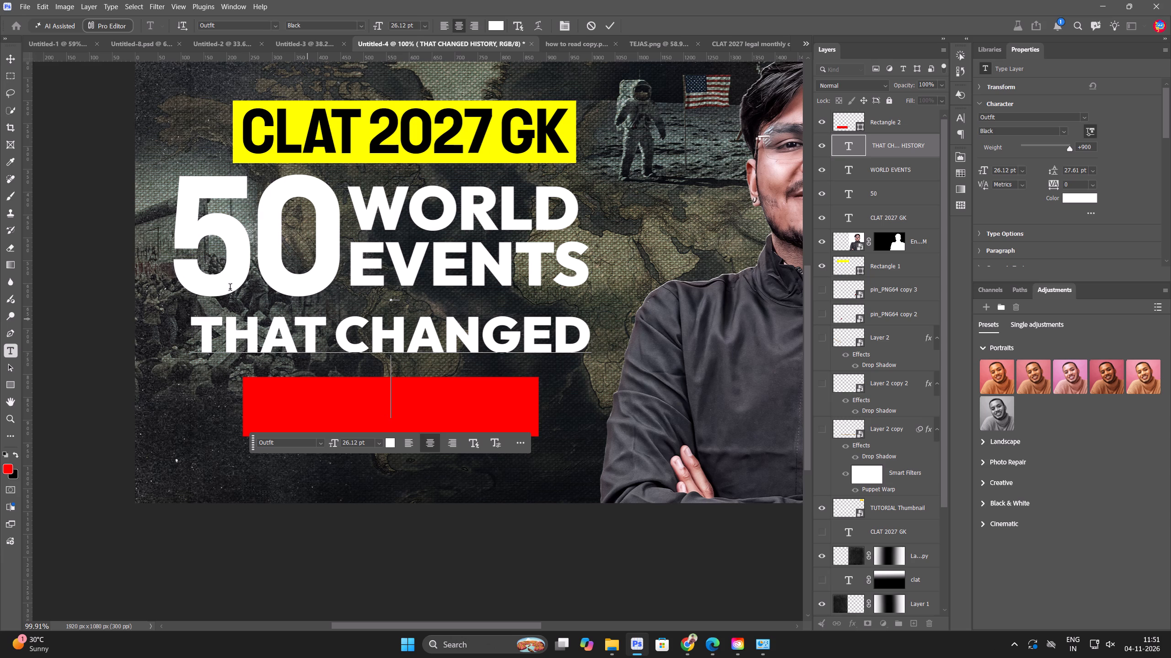
left_click(9, 63)
left_click(34, 200)
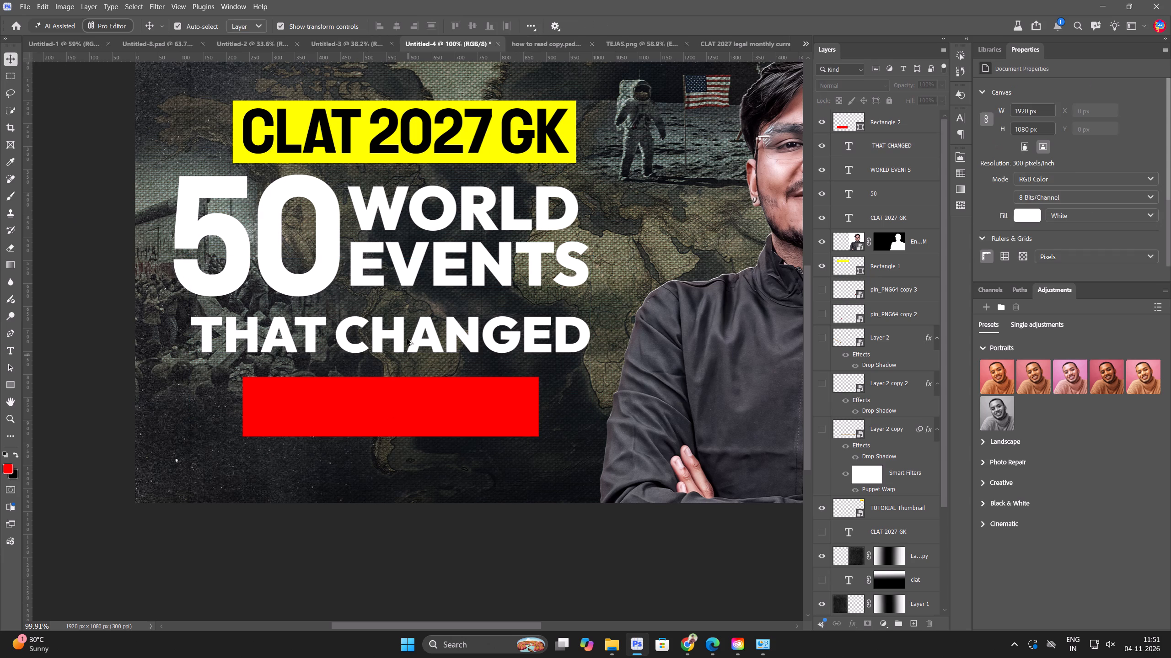
Duplicate the THAT CHANGED text layer slightly lower and stack the copy above the red rectangle layer.
left_click_drag(407, 339, 407, 372, "alt")
left_click_drag(914, 135, 914, 135)
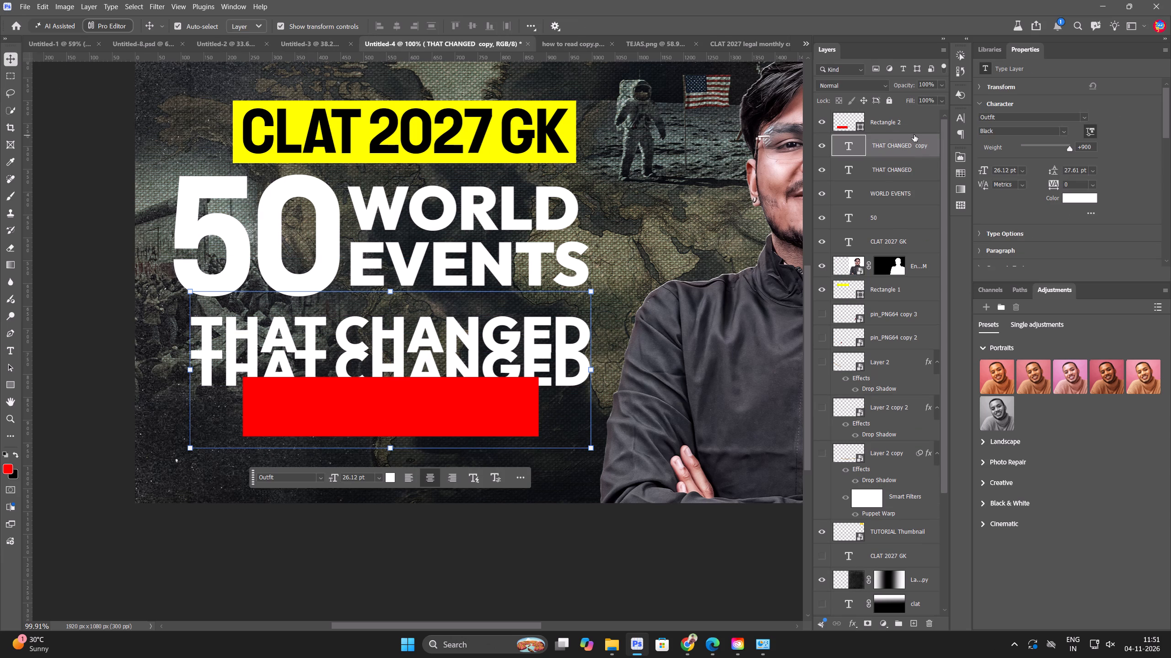
left_click_drag(914, 135, 919, 108)
Replace the duplicated layer's text with the cut word HISTORY.
double_click(473, 379)
key("ctrl+v")
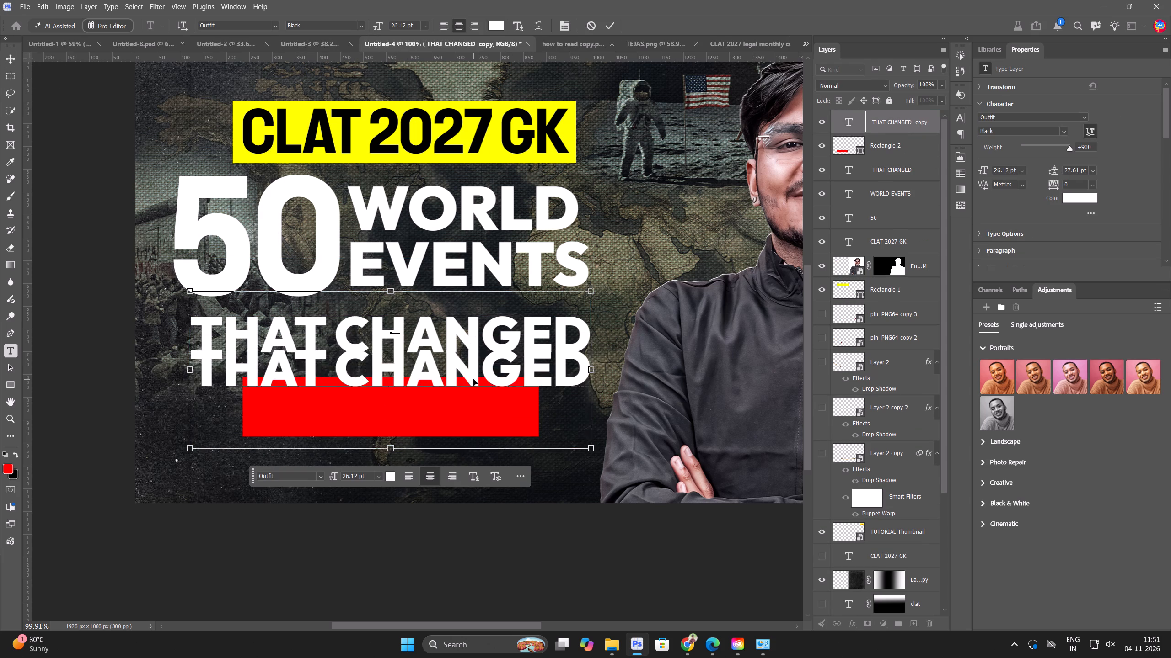
key("ctrl+a")
left_click(9, 55)
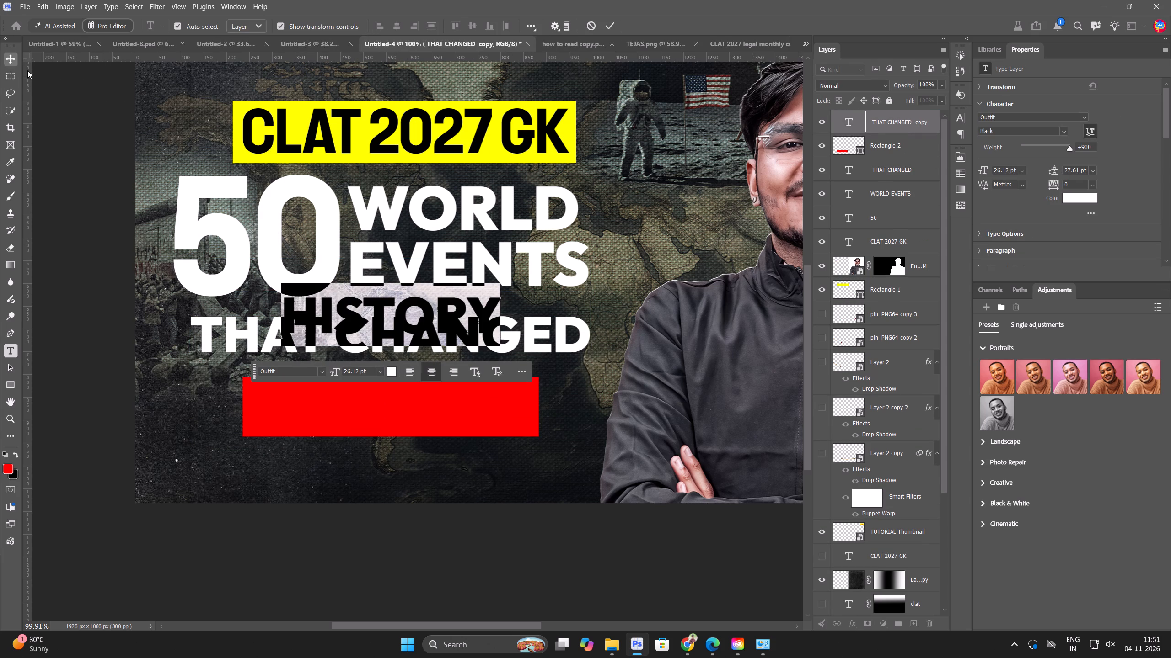
Enlarge the HISTORY text to about 126% (32.9 pt) and centre it on the red rectangle.
left_click_drag(388, 345, 388, 358)
left_click_drag(394, 338, 394, 414)
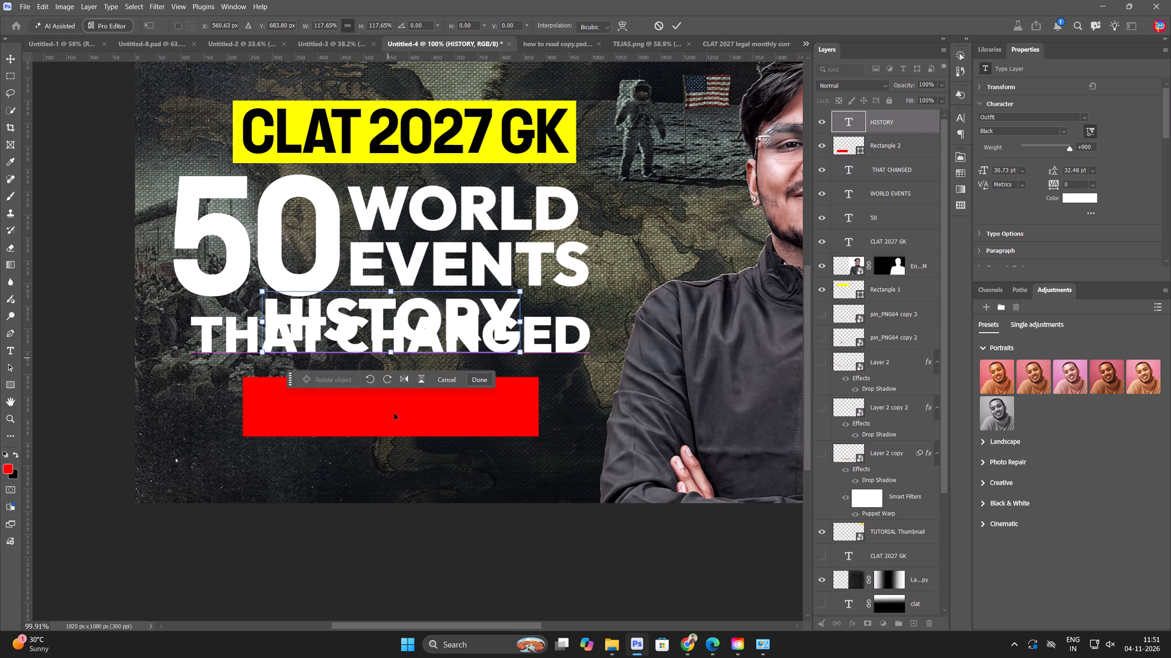
left_click_drag(394, 414, 394, 425)
left_click_drag(520, 408, 535, 409)
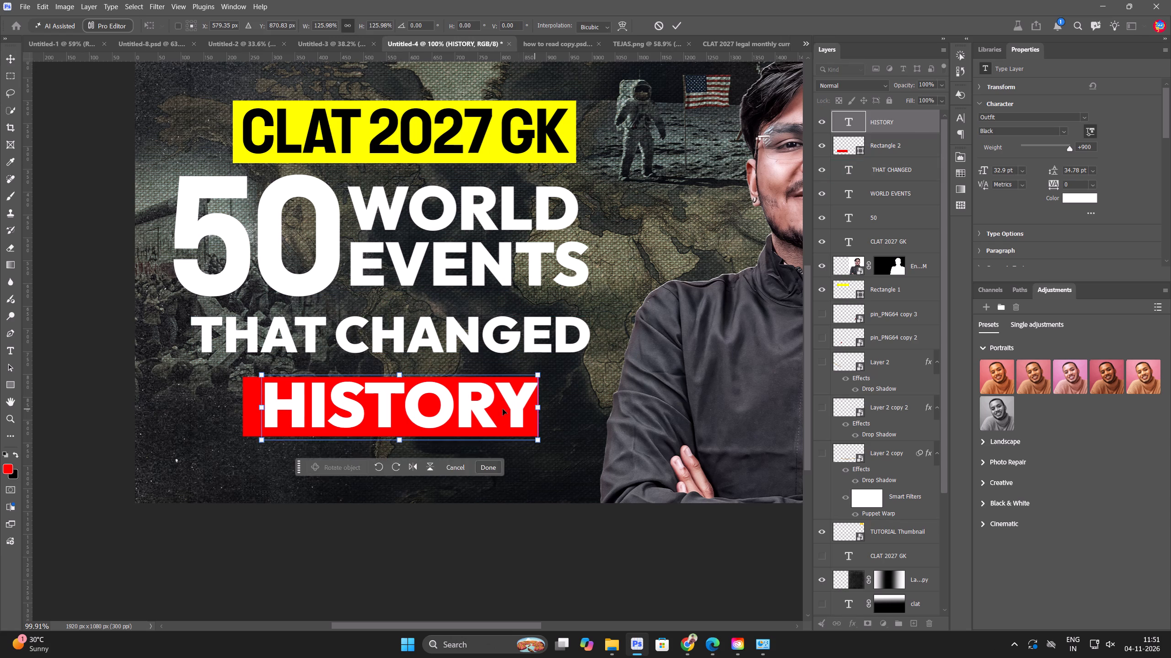
left_click_drag(500, 409, 491, 415)
key("Return")
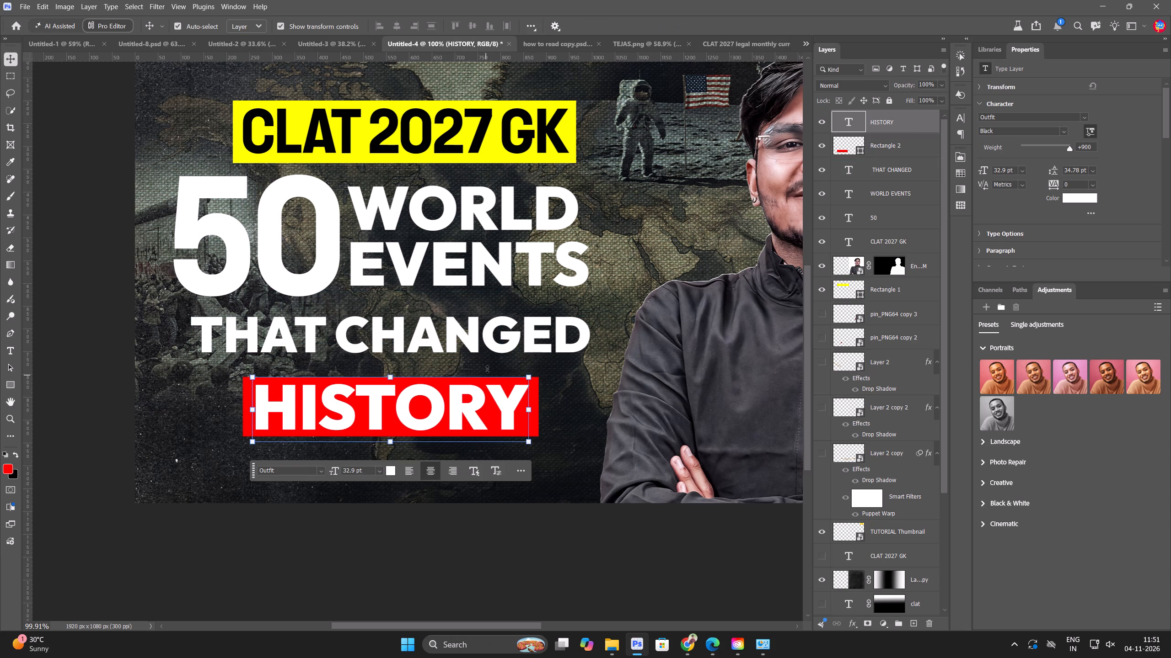
Shift the THAT CHANGED line down closer to the red HISTORY bar.
left_click_drag(473, 340, 473, 353)
scroll(473, 353, "down", 5)
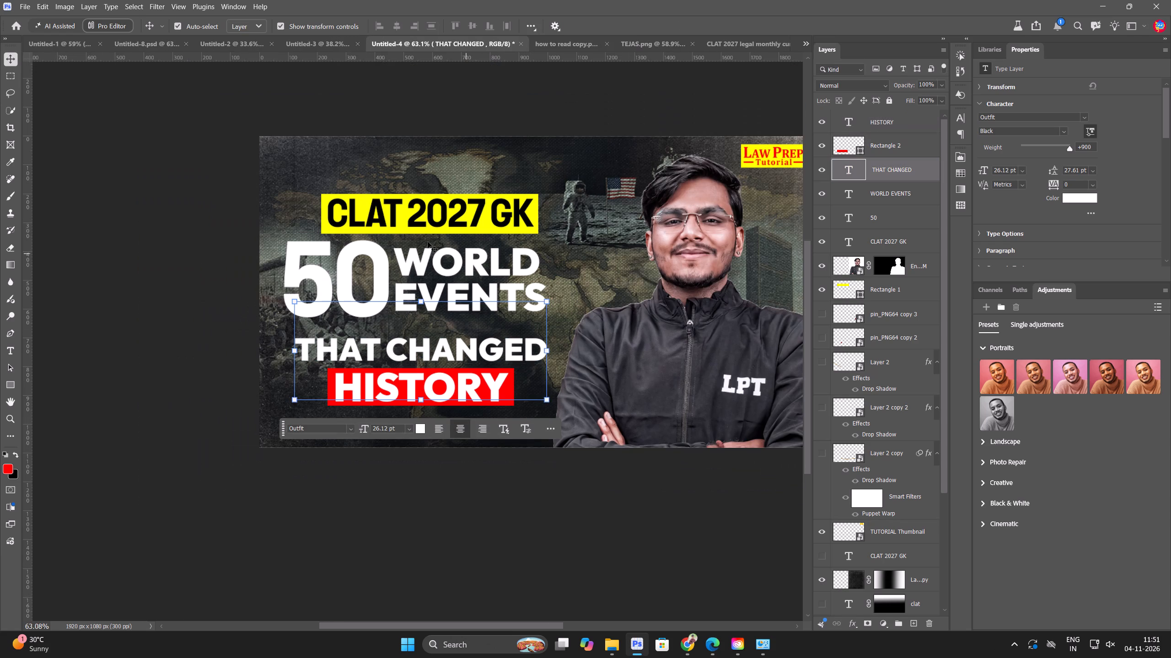
left_click(149, 261)
Scale the 50 and WORLD EVENTS text layers together to 113.28%, filling the gap between the yellow bar and THAT CHANGED.
scroll(412, 306, "up", 4)
left_click(408, 307)
left_click(357, 302, "shift")
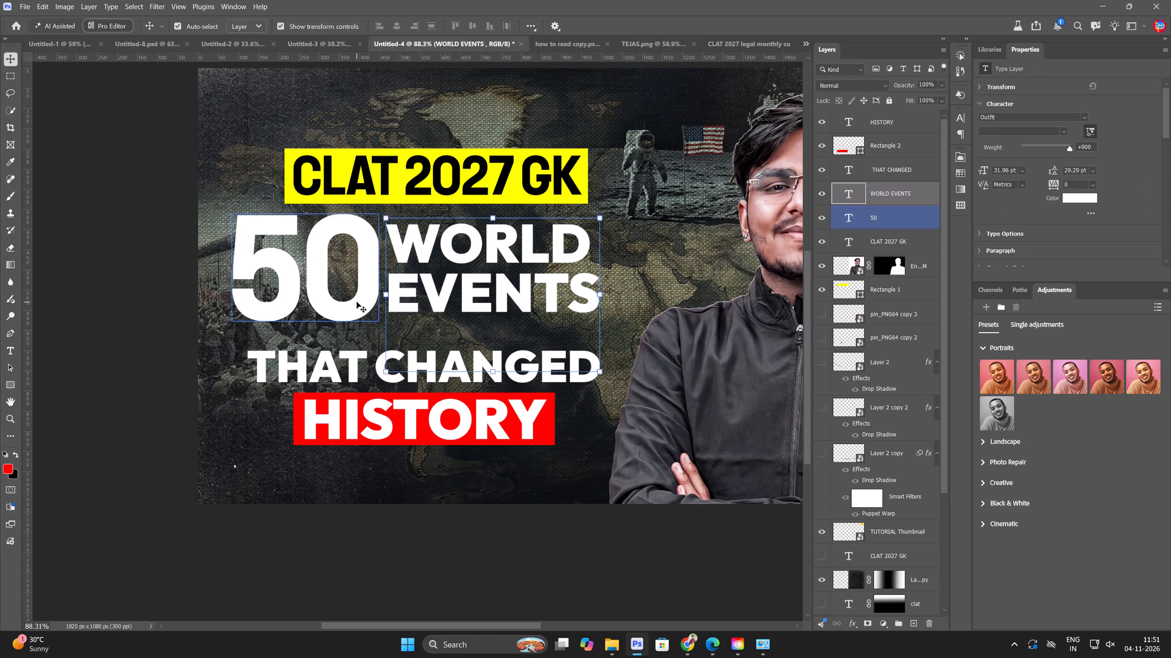
left_click_drag(417, 322, 417, 332)
left_click(426, 313)
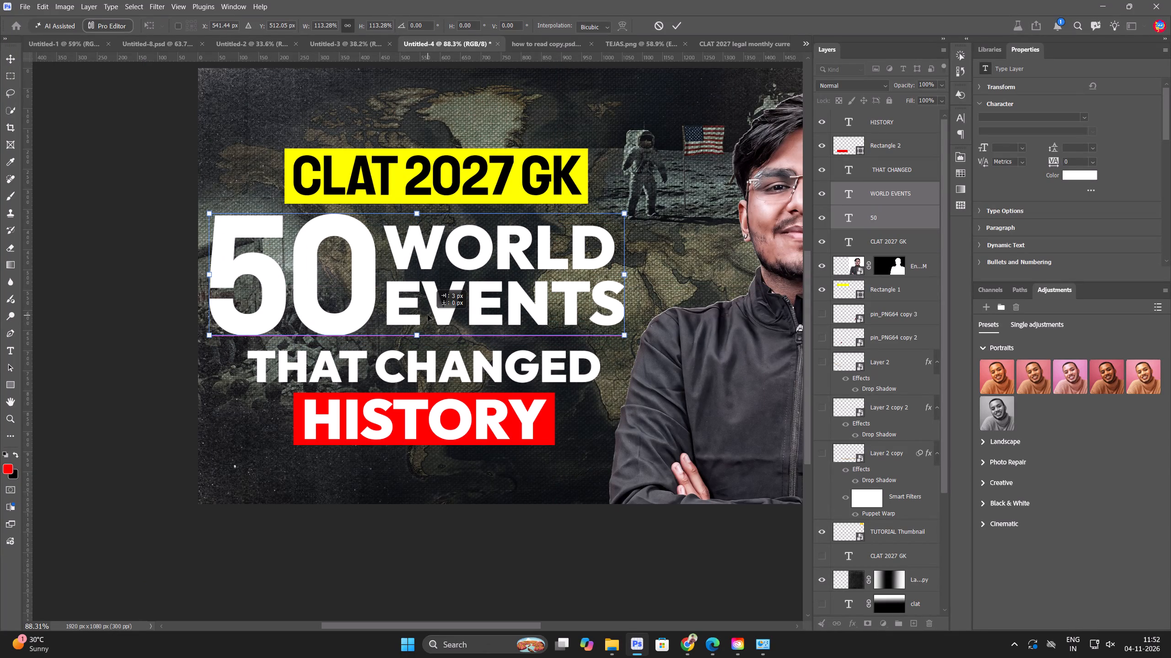
key("Return")
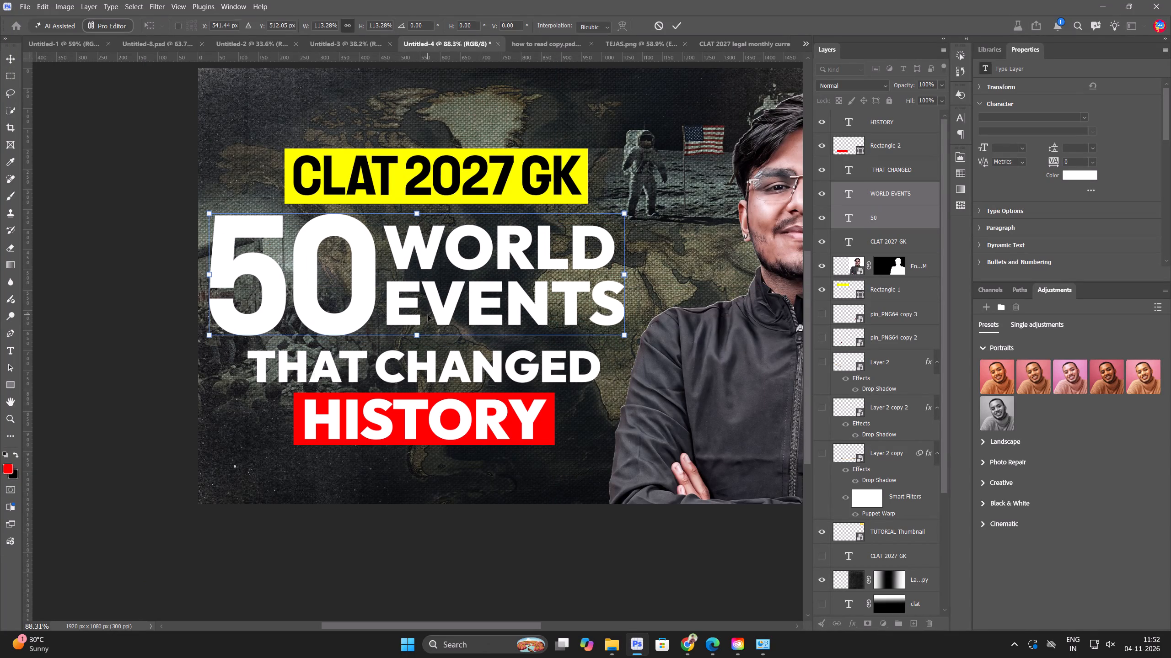
scroll(421, 320, "down", 11)
left_click(215, 252)
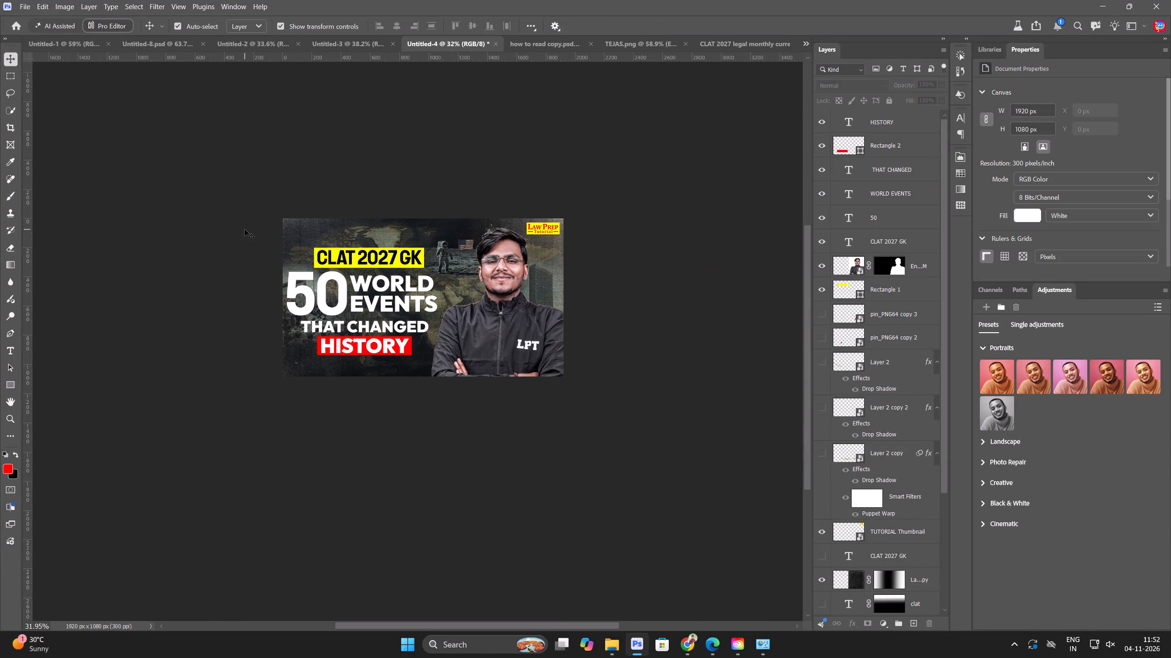
Change the THAT CHANGED text colour to yellow FFFF00, sampled from the CLAT 2027 GK bar.
key("ctrl+0")
scroll(620, 347, "down", 4)
scroll(562, 421, "up", 6)
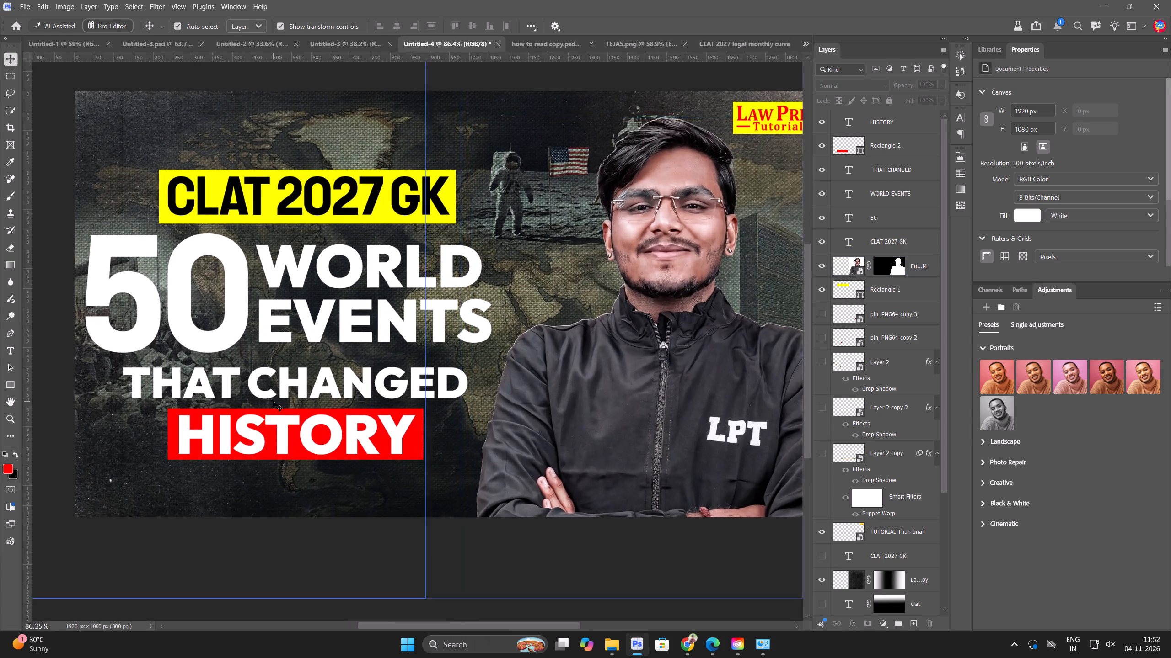
scroll(273, 401, "up", 2)
left_click(301, 389)
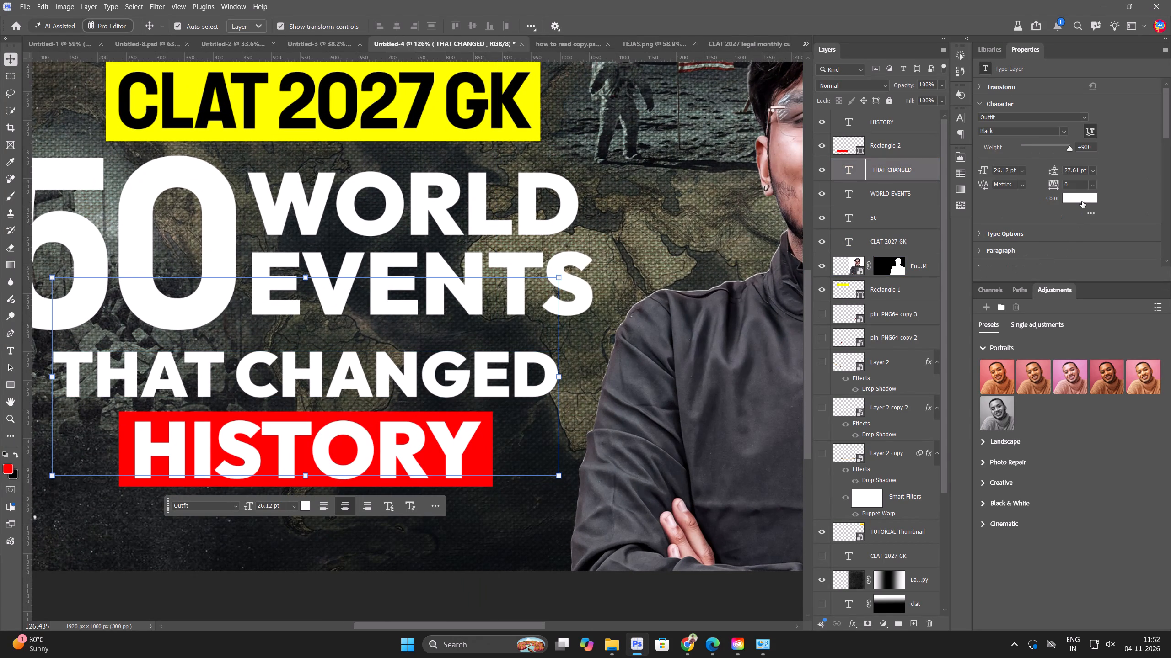
left_click(1082, 201)
left_click(532, 113)
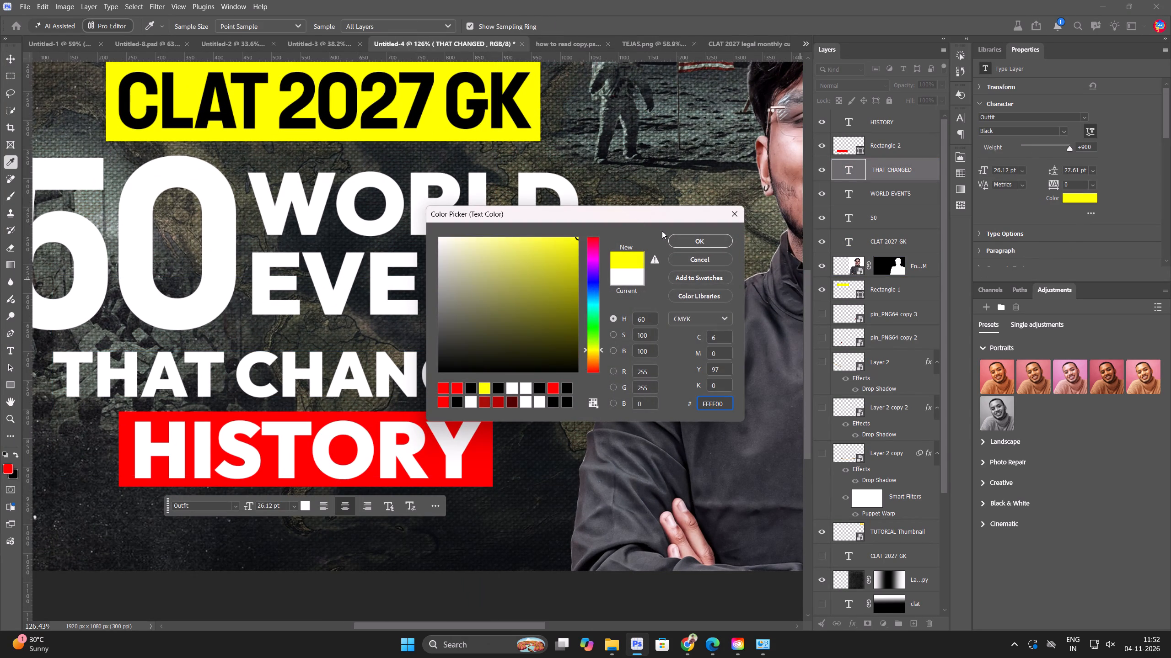
left_click(688, 239)
scroll(519, 299, "down", 8)
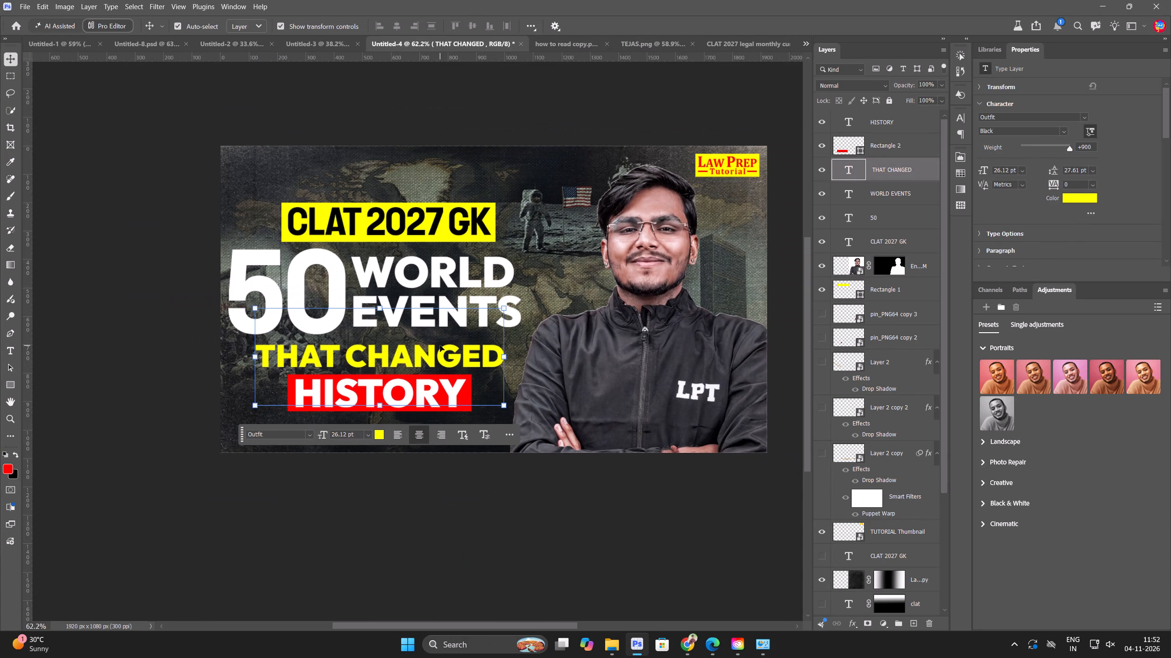
Nudge the THAT CHANGED line slightly down, closer to the red HISTORY bar, and deselect it.
key("Down")
key("Down")
key("Down")
key("Down")
key("Down")
key("Down")
left_click(127, 376)
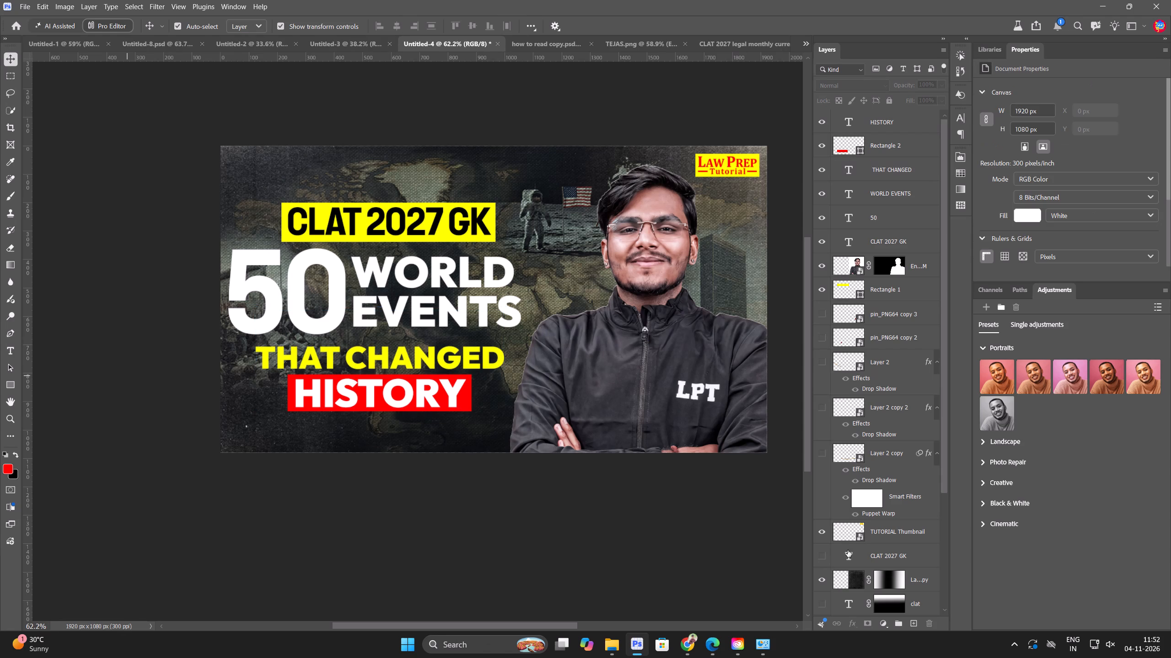
Add a Solid Color fill layer above all the layers in dark brown 352A2A.
left_click(885, 623)
left_click(898, 600)
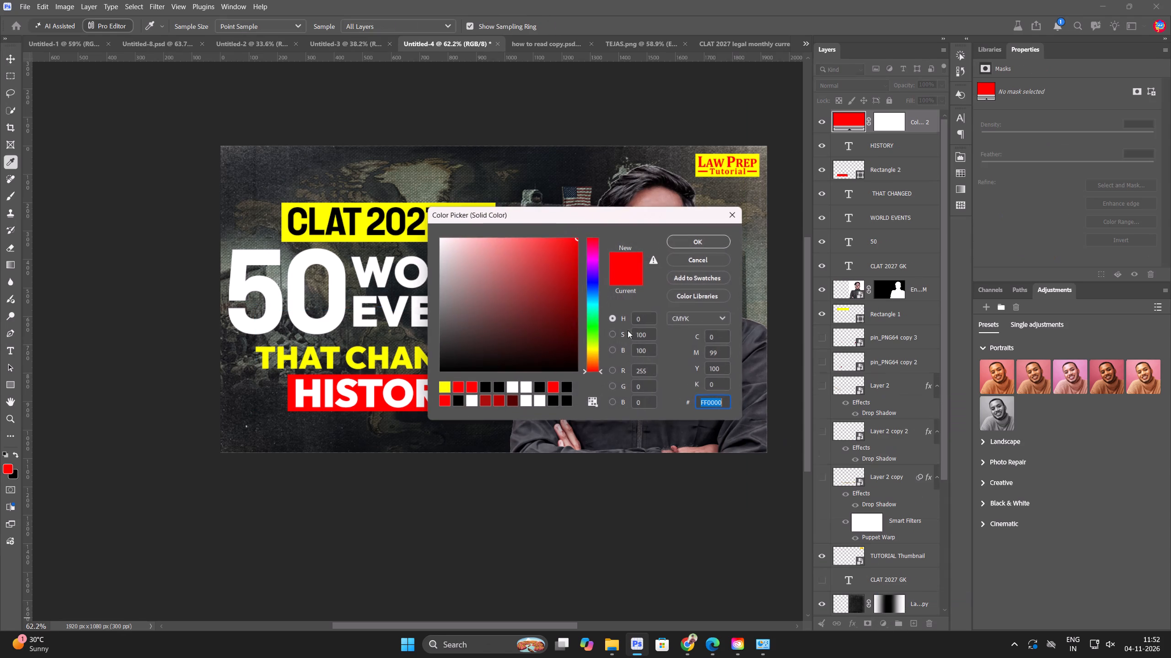
left_click(328, 175)
left_click(467, 345)
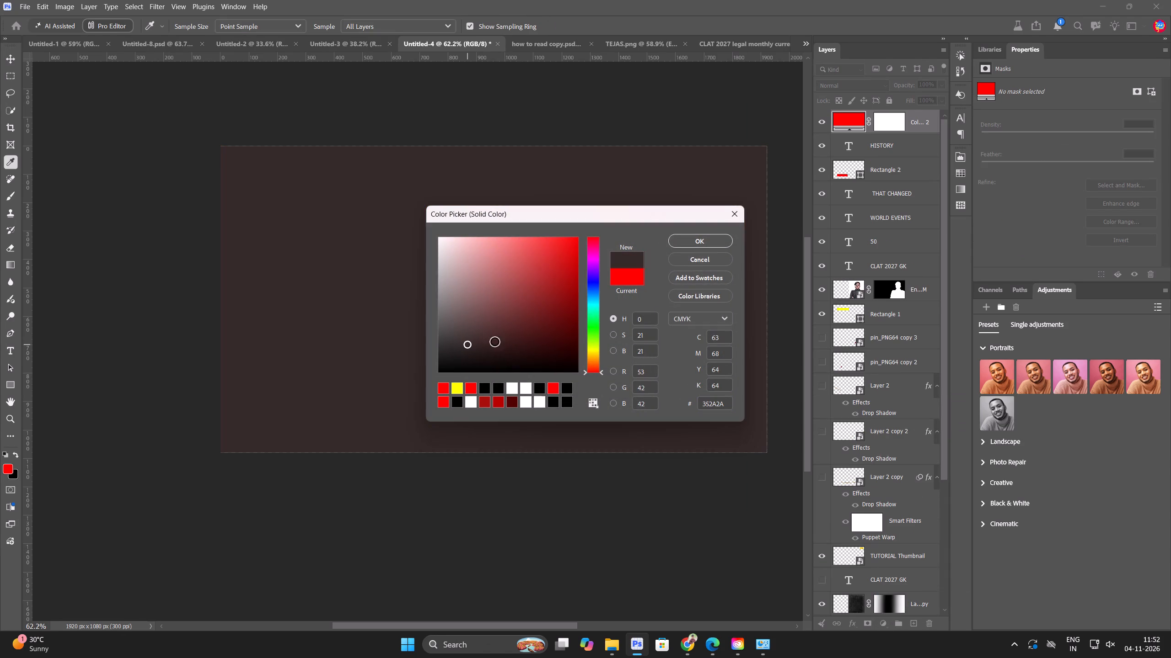
left_click(717, 243)
Invert the fill layer's mask and brush the dark colour back in over the title text area with a large soft brush.
left_click(899, 118)
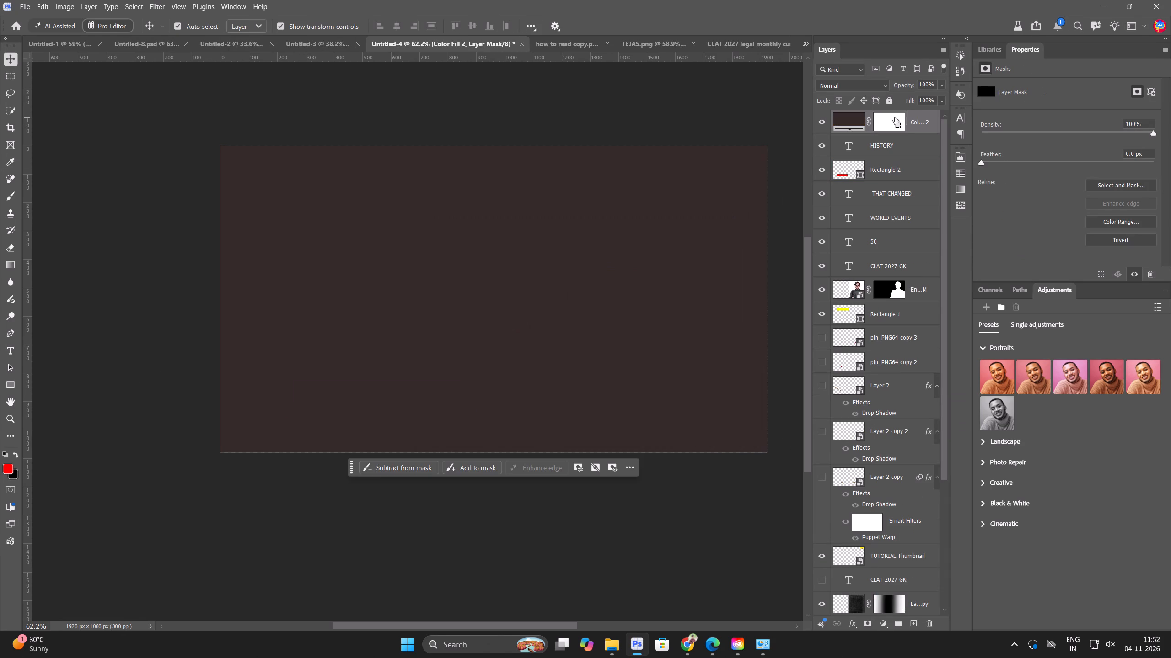
key("ctrl+i")
key("b")
right_click_drag(364, 306, 417, 326, "alt")
left_click(332, 318)
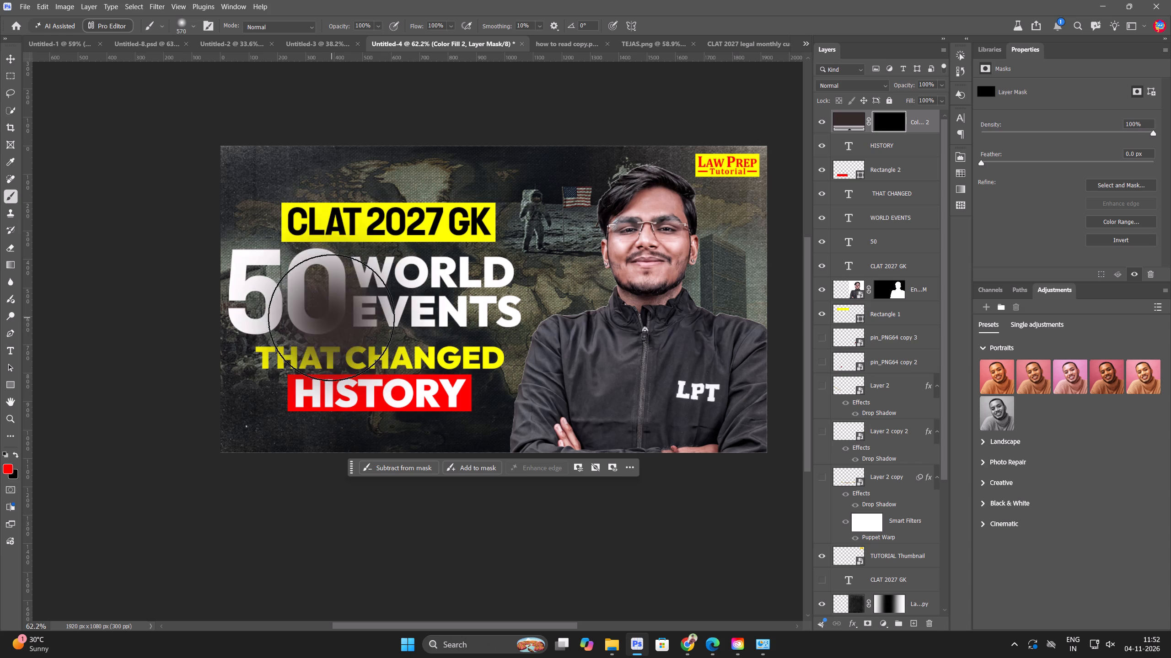
left_click(315, 299)
left_click(284, 262)
left_click_drag(313, 392, 321, 391)
left_click_drag(443, 358, 445, 353)
left_click(433, 217)
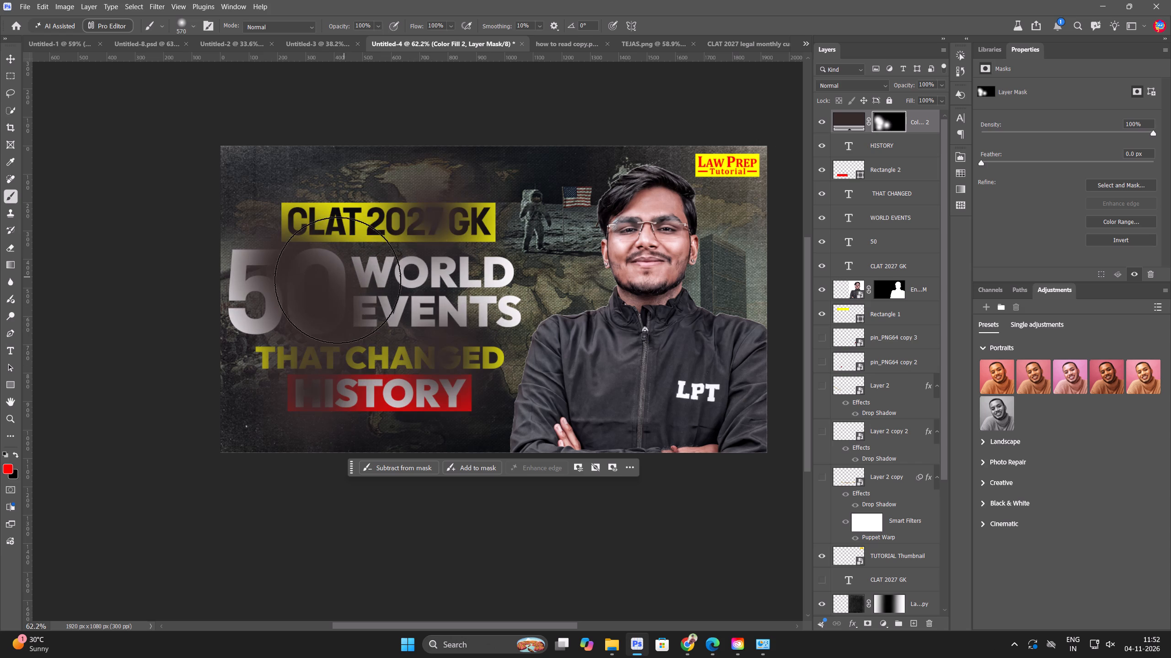
left_click_drag(324, 286, 333, 287)
left_click_drag(424, 290, 425, 295)
left_click_drag(430, 358, 434, 350)
left_click_drag(462, 295, 455, 281)
left_click_drag(369, 228, 367, 236)
left_click_drag(381, 372, 394, 365)
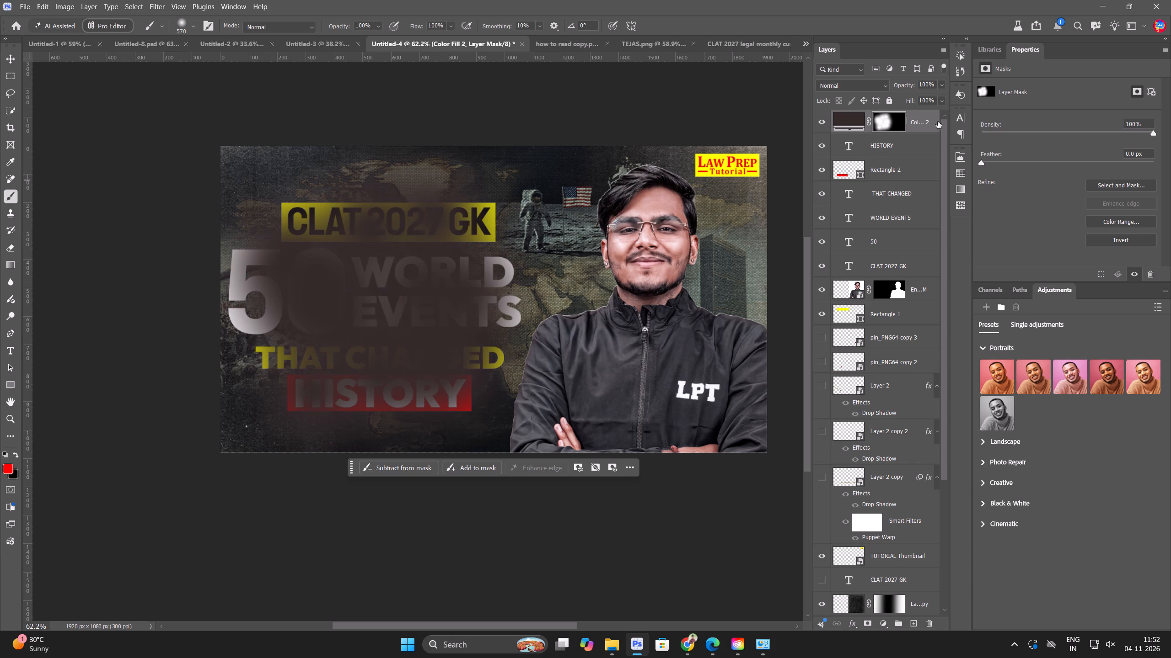
Move the dark fill layer beneath the title and logo layers, directly above the masked background texture layer.
left_click_drag(929, 117, 913, 582)
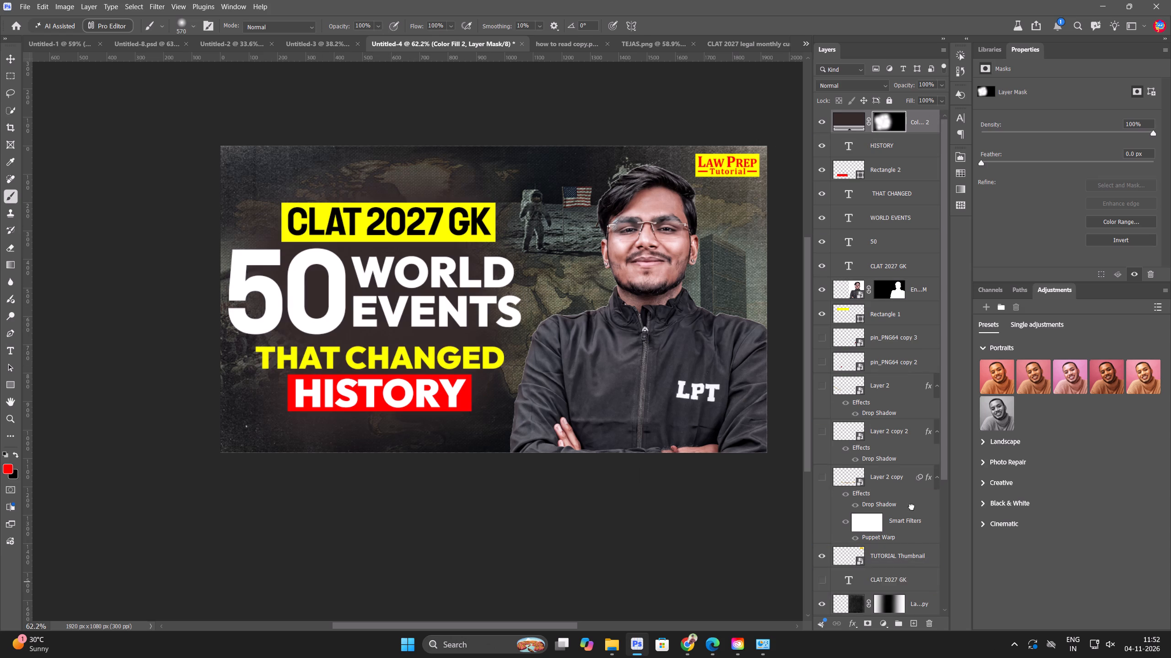
Recolour the fill layer with a dark grey sampled from the background's top edge and lower its opacity to 77%.
double_click(854, 572)
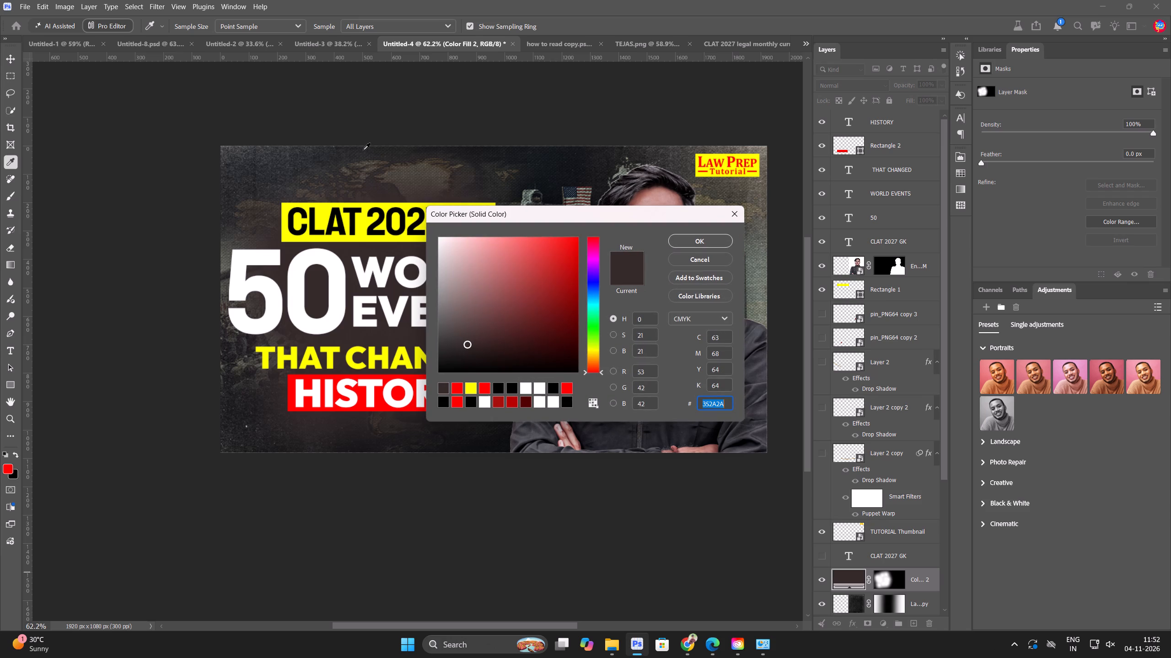
left_click(363, 151)
left_click(706, 241)
left_click_drag(905, 85, 892, 88)
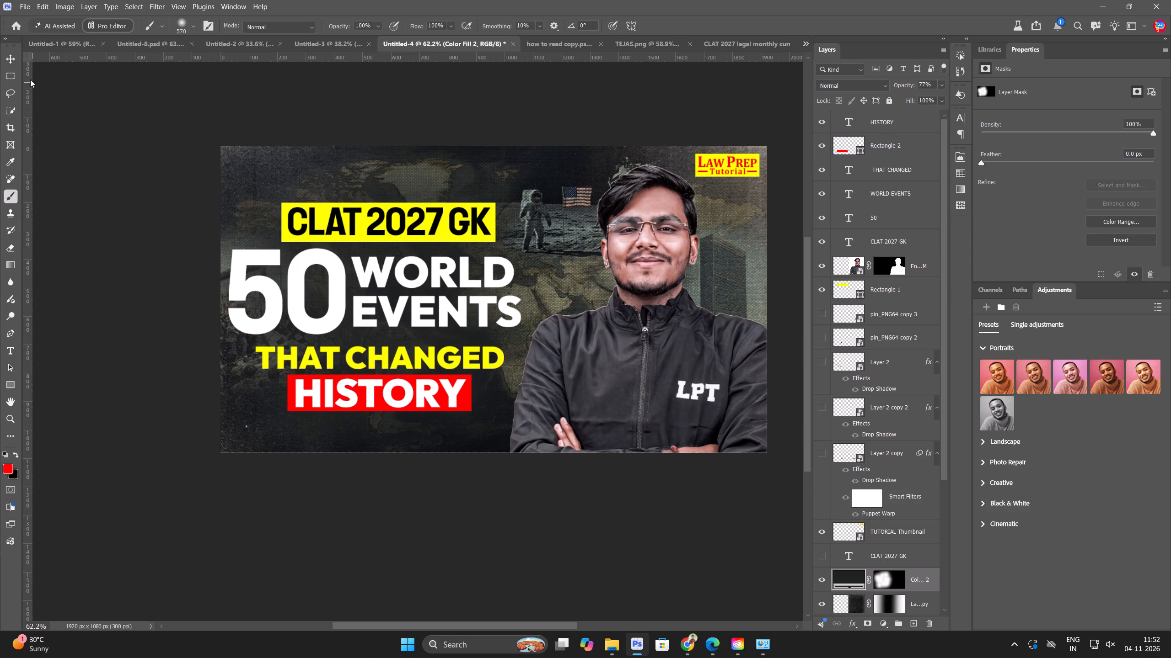
left_click(10, 62)
left_click(104, 218)
Switch to Chrome, find a pale yellow abstract texture on Pinterest and copy the image.
key("alt+Tab")
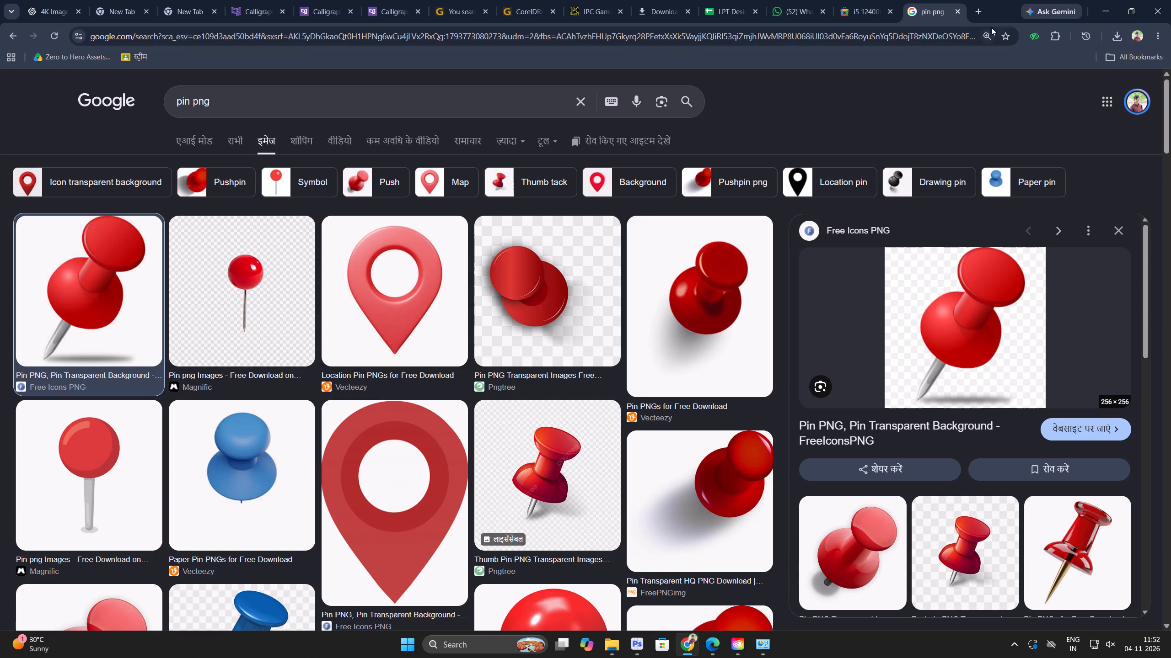
left_click(982, 6)
left_click(468, 351)
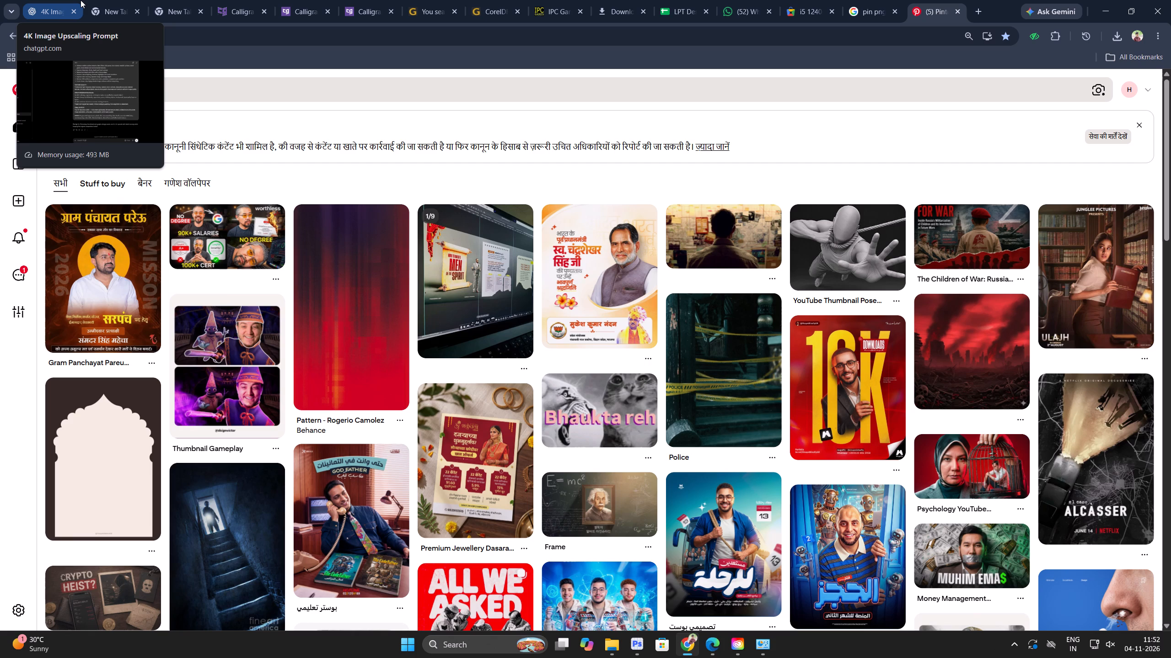
scroll(461, 241, "down", 5)
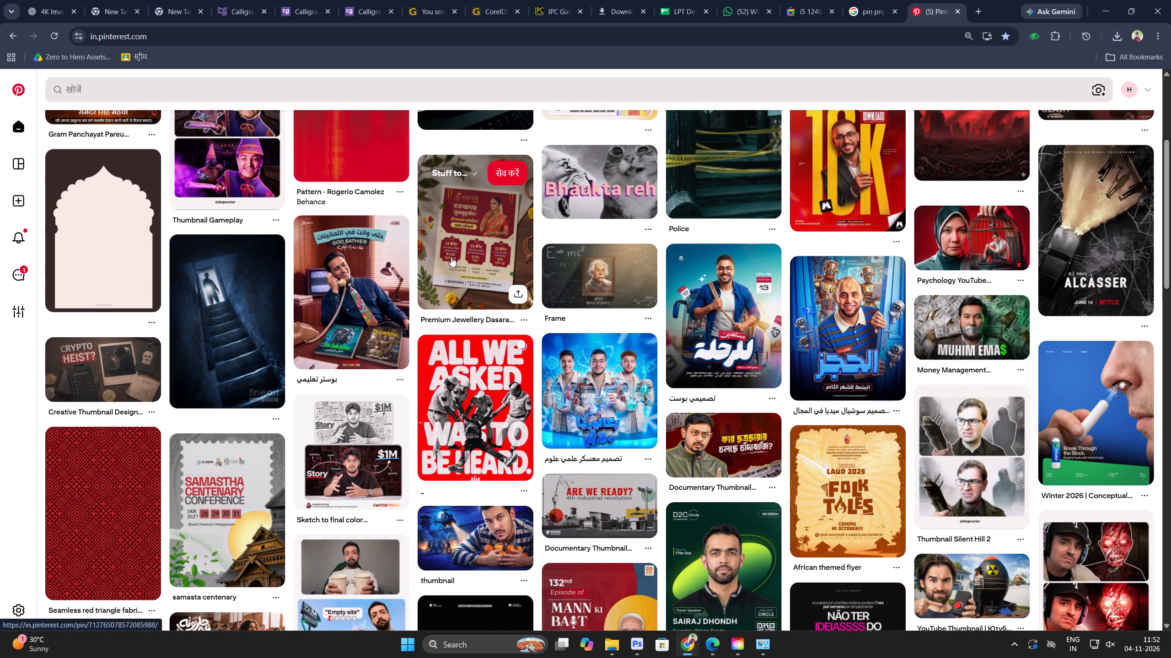
scroll(451, 257, "down", 8)
left_click(211, 250)
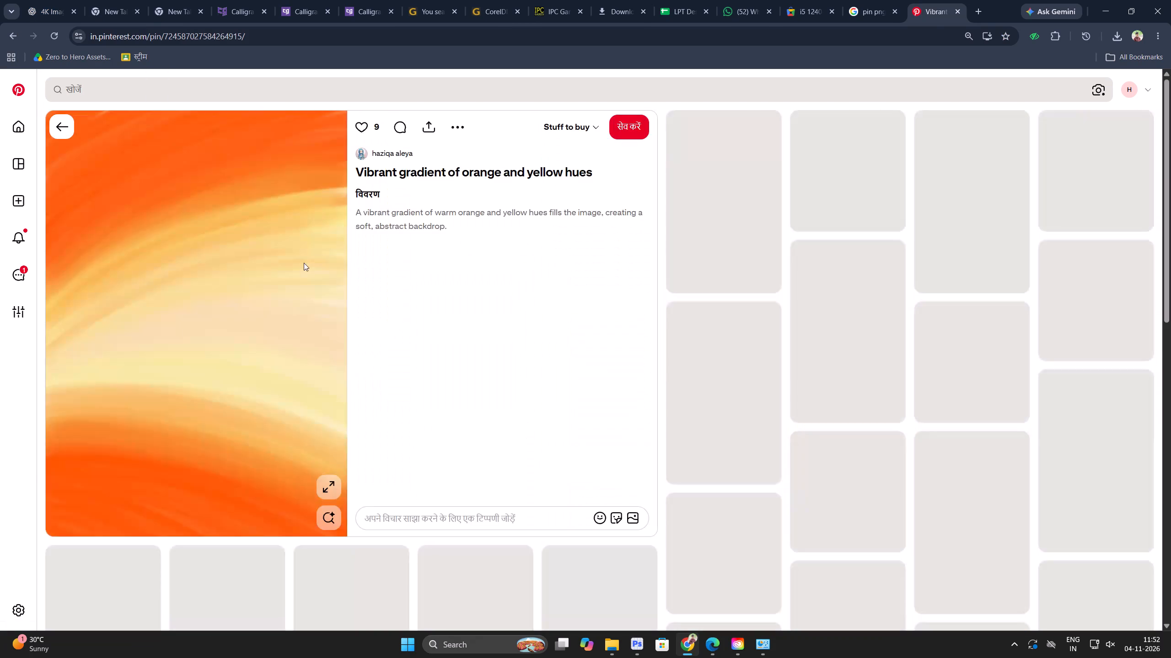
scroll(796, 361, "down", 2)
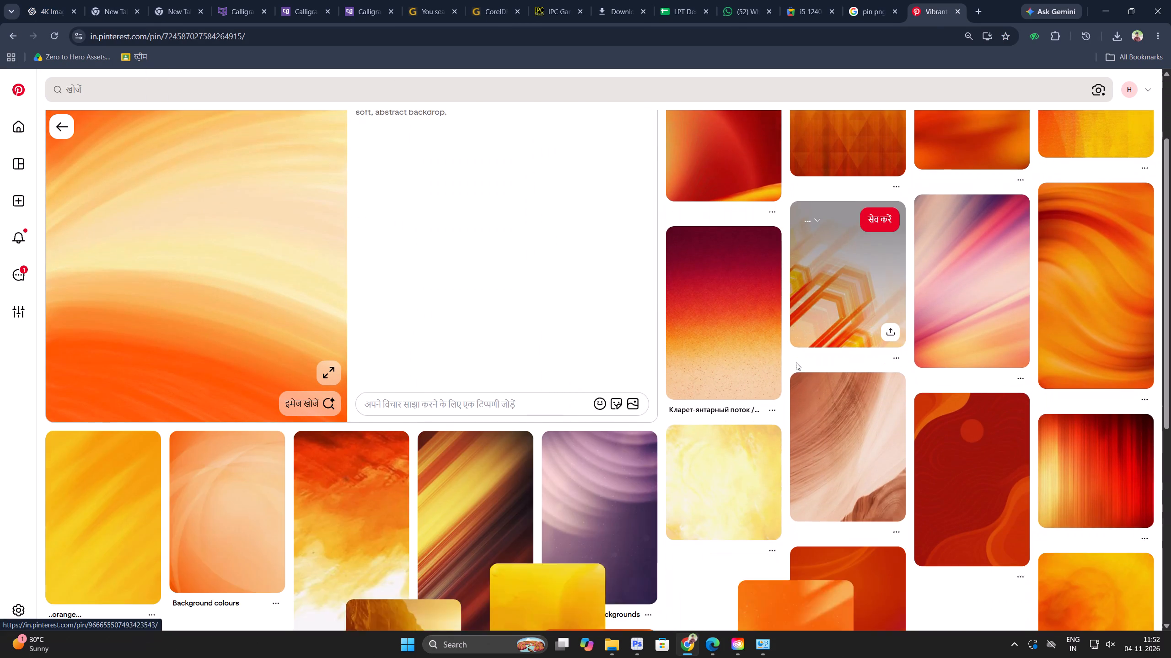
scroll(796, 363, "down", 1)
left_click(724, 450)
right_click(209, 187)
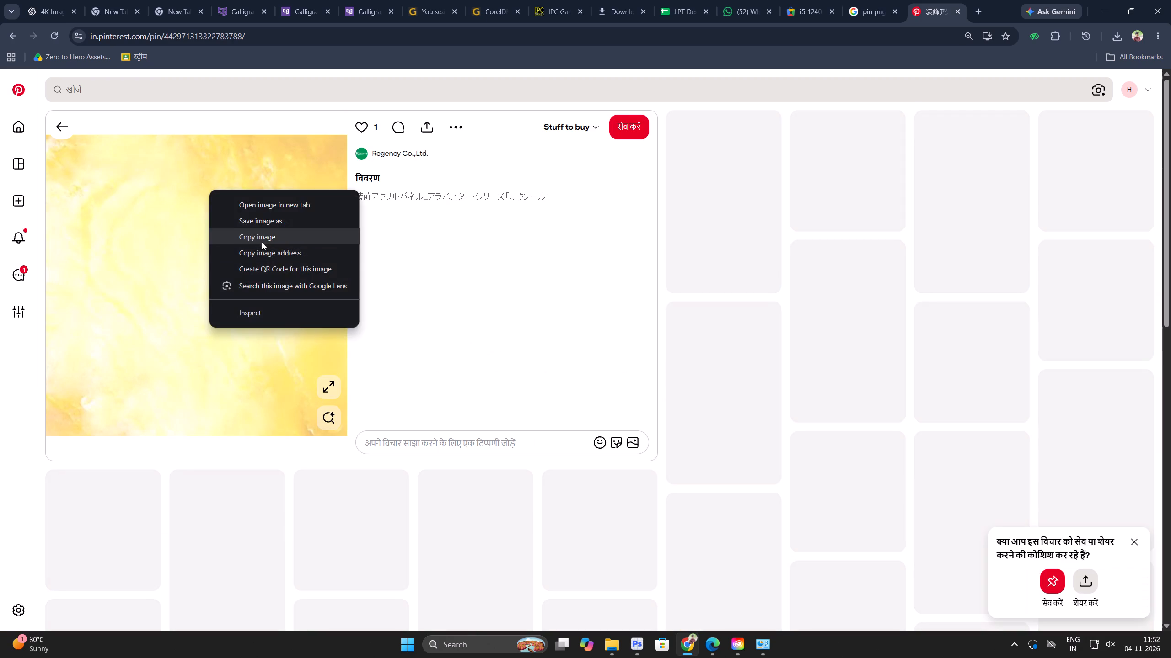
left_click(262, 241)
Paste the yellow texture into the Photoshop thumbnail, clip it to the 50 text and scale it to 136.16% to cover the number.
key("alt+Tab")
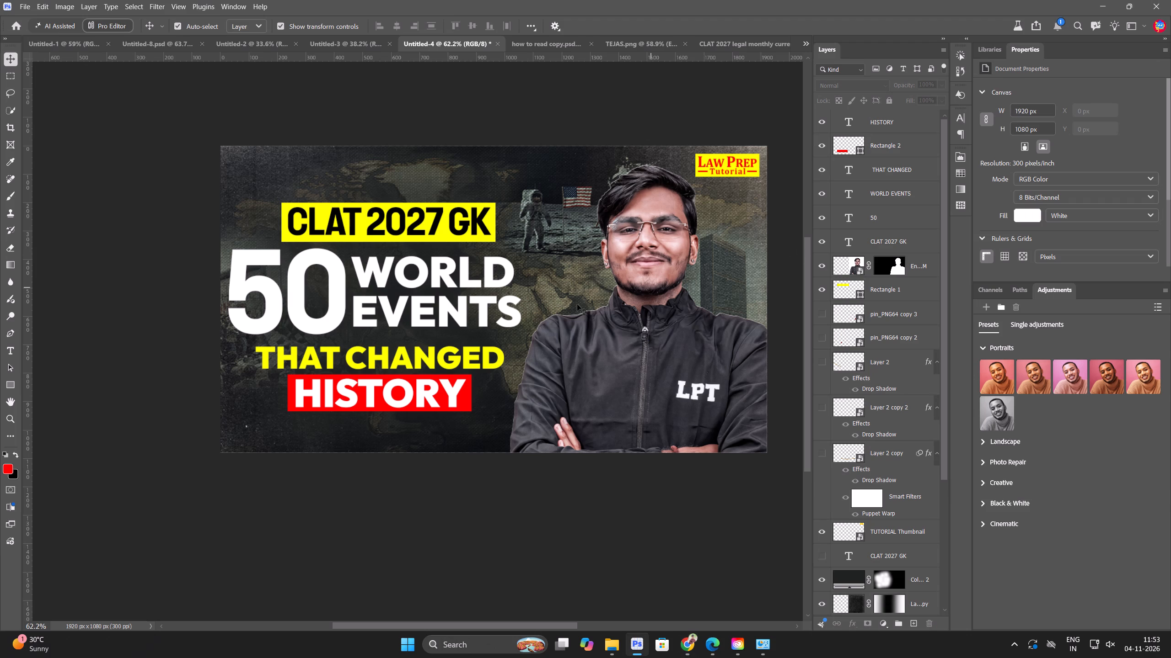
left_click(287, 311)
key("ctrl+v")
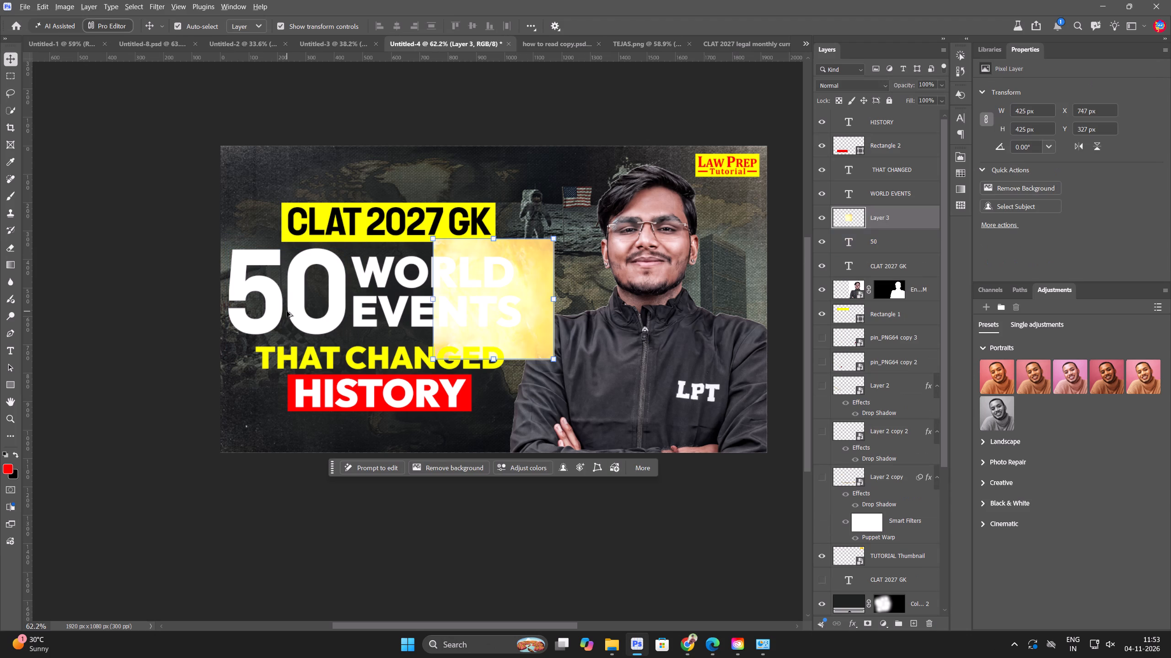
key("ctrl+alt+g")
key("ctrl+t")
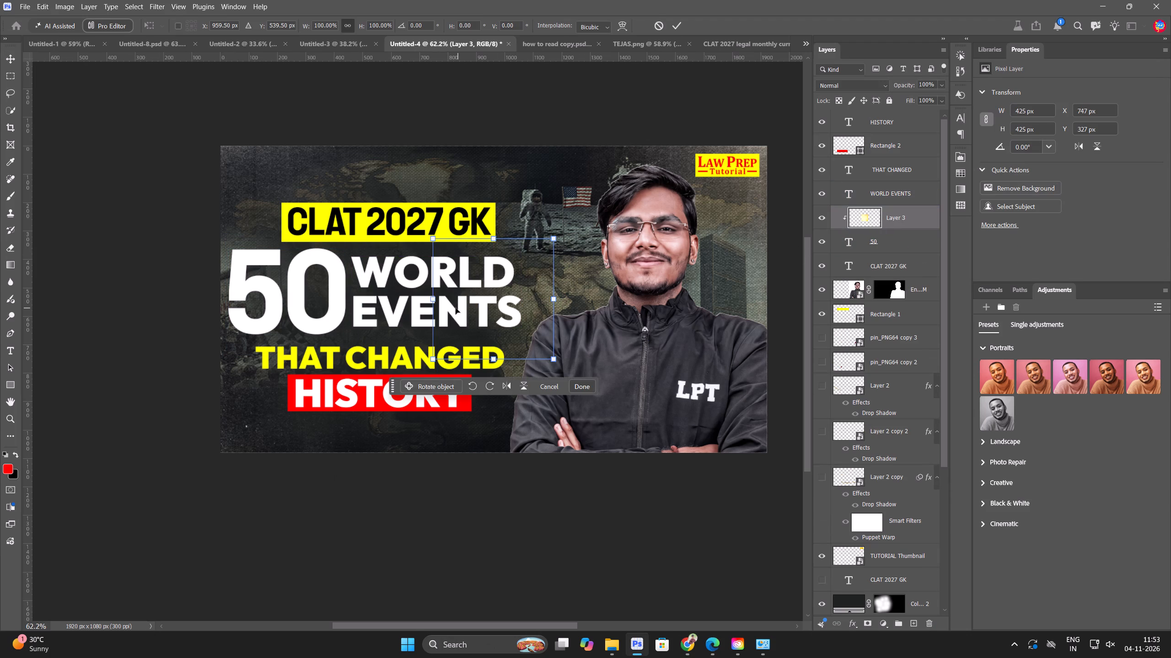
left_click_drag(429, 296, 386, 299)
left_click_drag(485, 302, 304, 281)
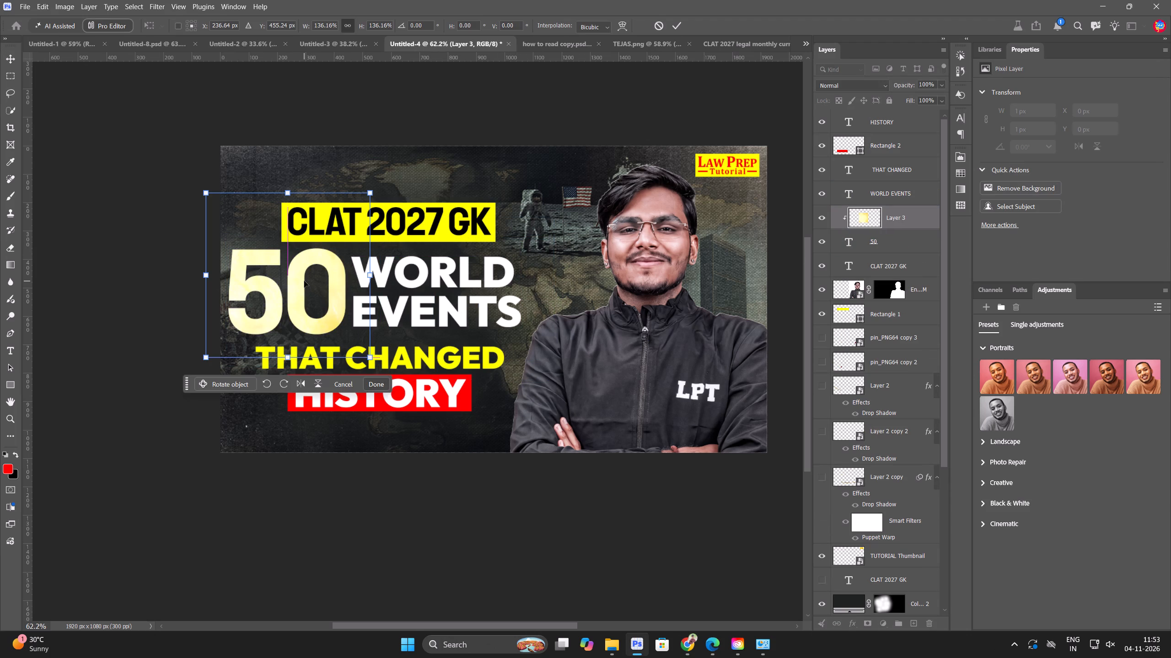
key("Return")
scroll(542, 226, "up", 1)
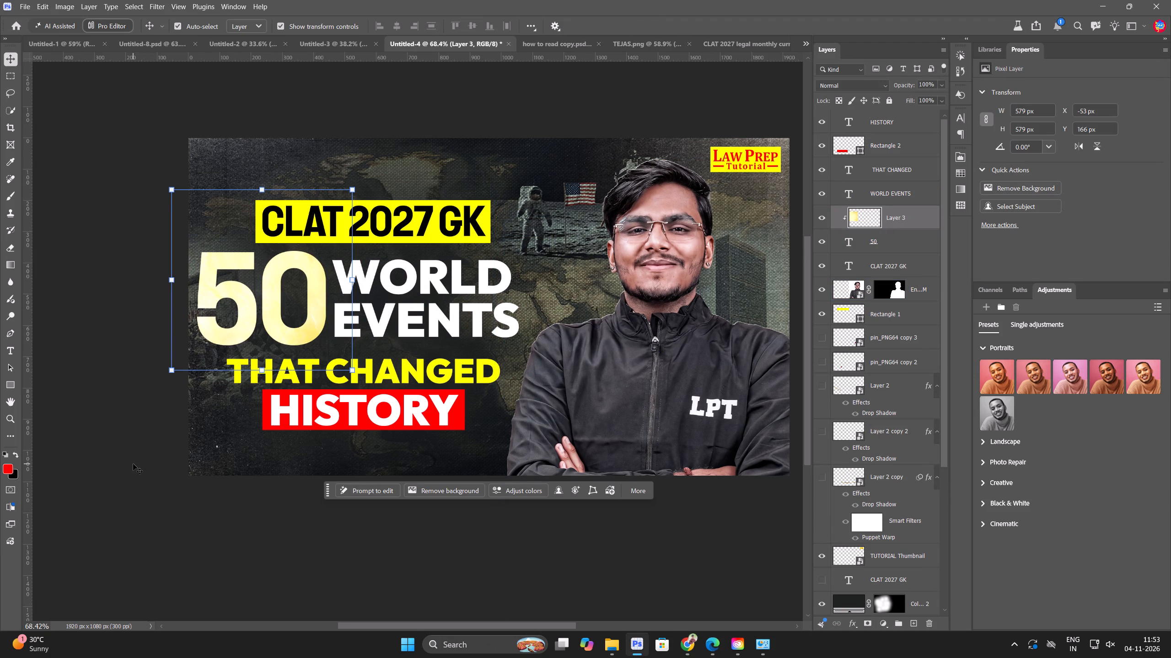
left_click(133, 464)
scroll(226, 260, "up", 7)
scroll(348, 281, "down", 4)
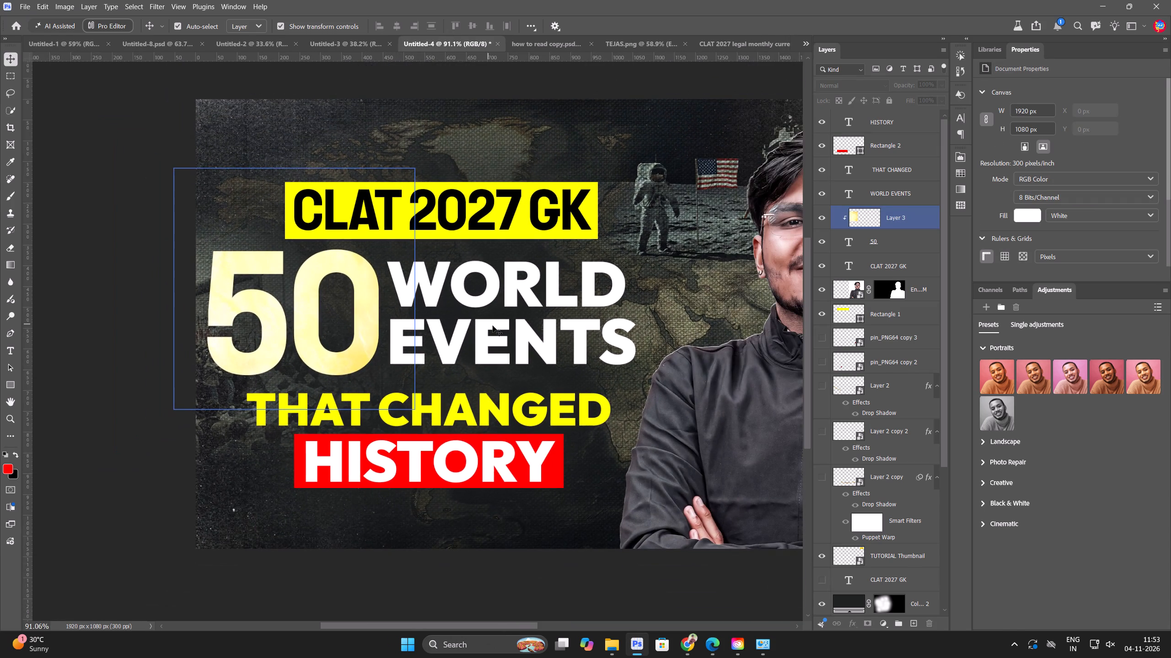
Return to Pinterest in Chrome, search for "grunge texture" and open a white grunge texture image.
key("alt+Tab")
scroll(564, 338, "down", 5)
scroll(839, 357, "up", 3)
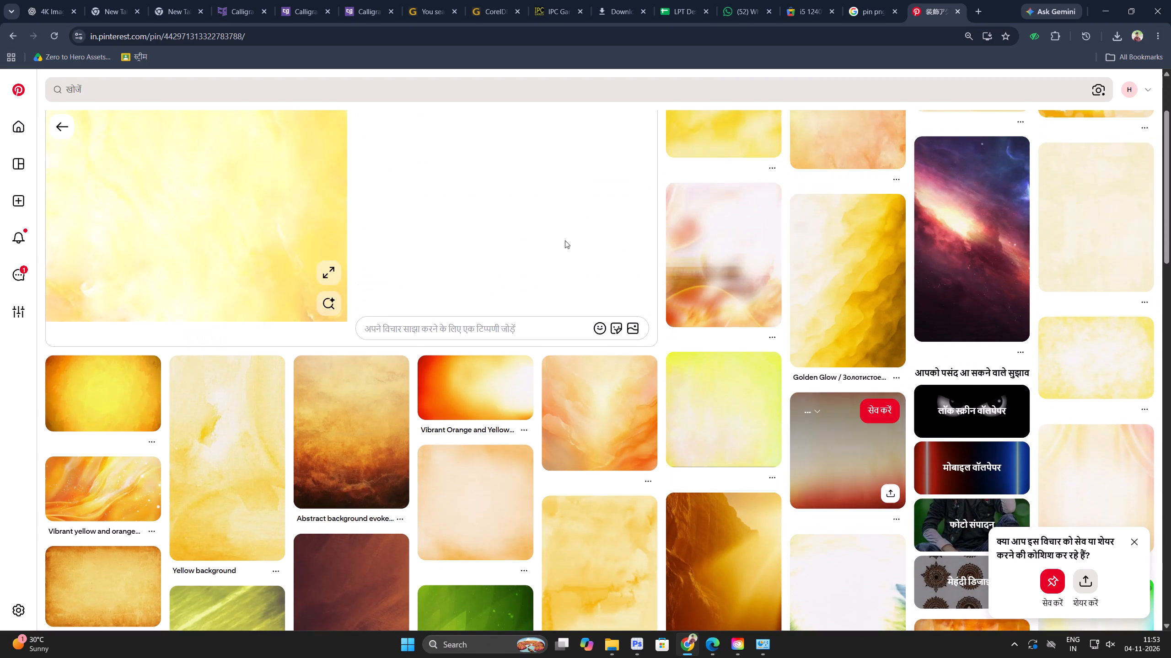
left_click(203, 85)
type("grunge e=")
key("BackSpace")
key("BackSpace")
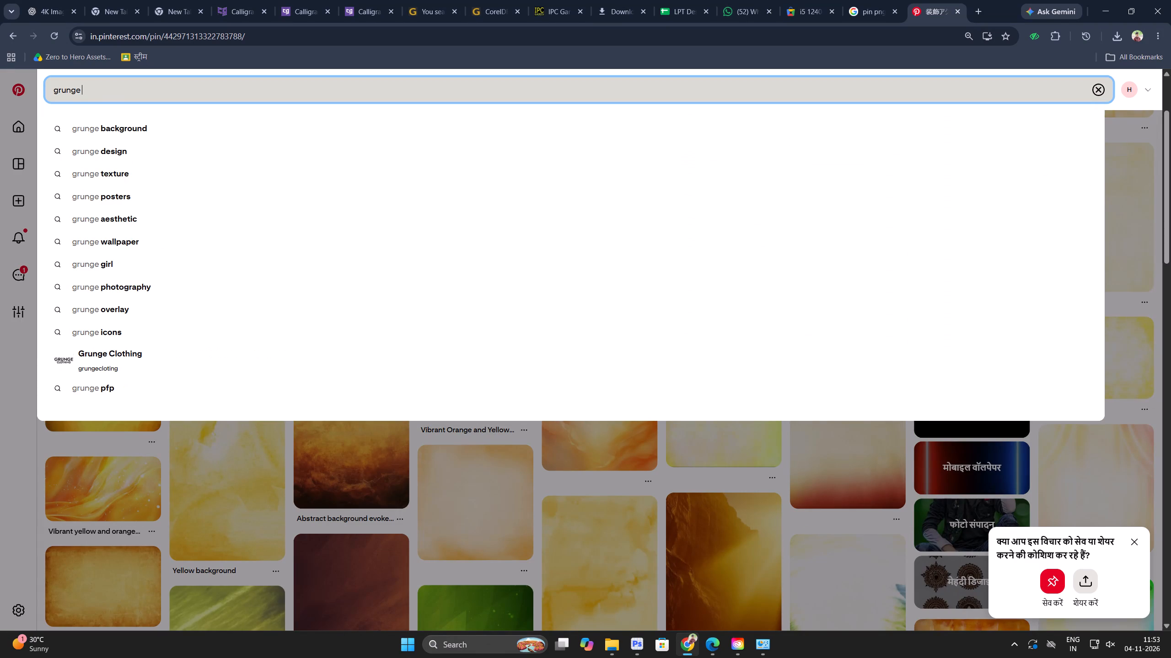
type("texture")
key("Return")
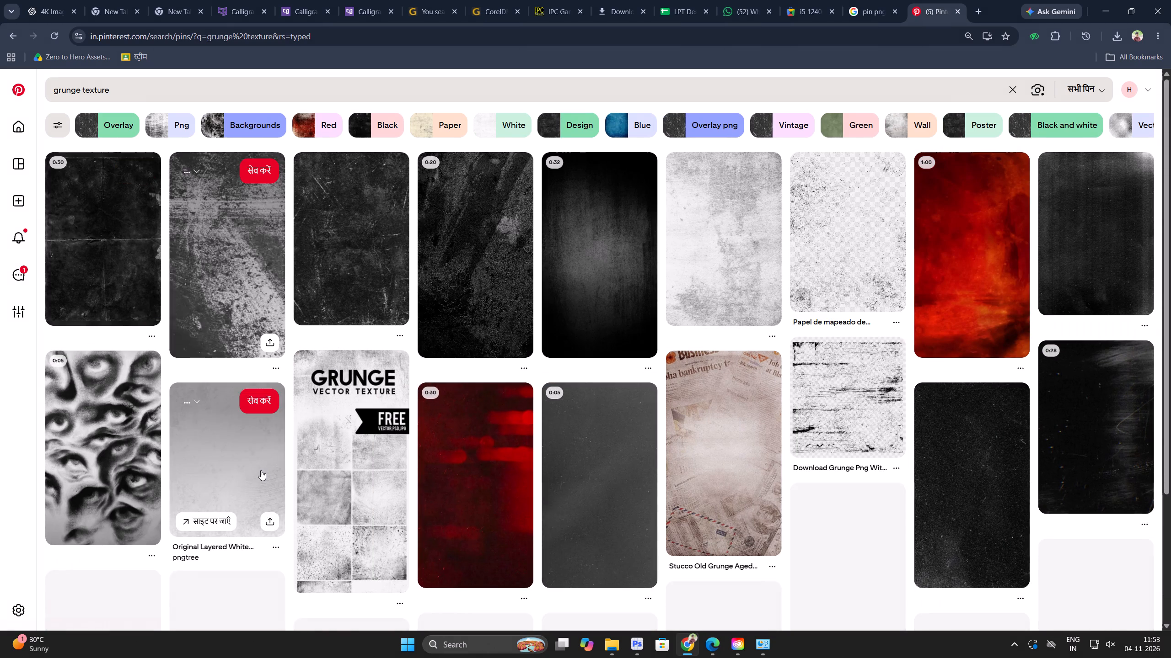
left_click(261, 470)
right_click(276, 264)
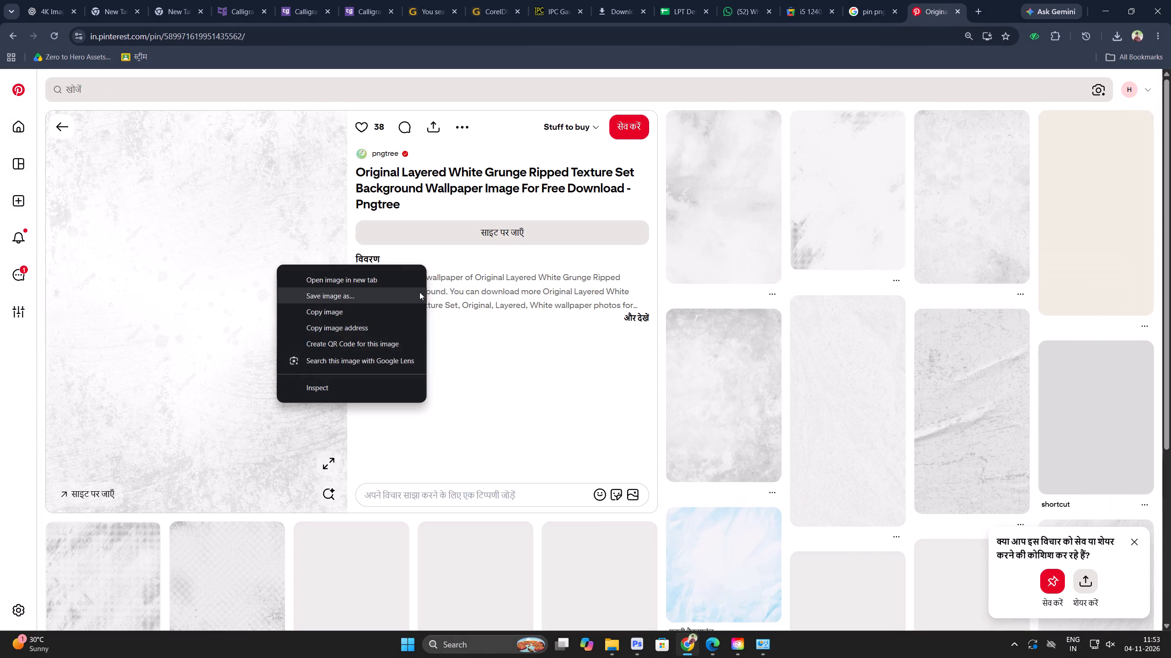
left_click(956, 218)
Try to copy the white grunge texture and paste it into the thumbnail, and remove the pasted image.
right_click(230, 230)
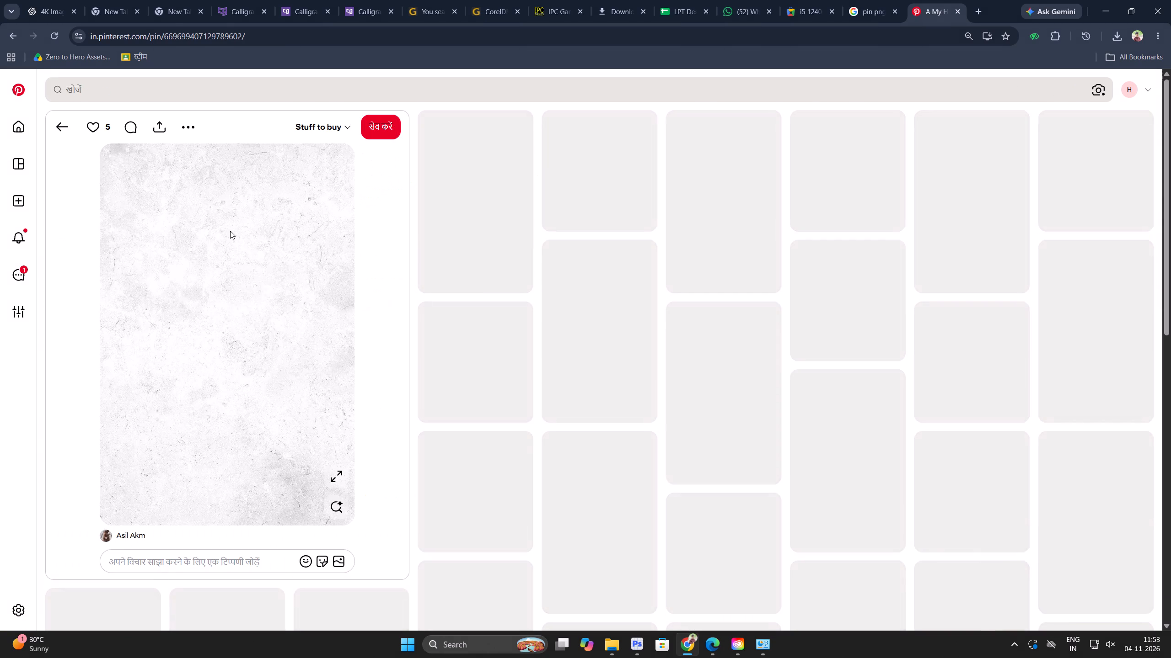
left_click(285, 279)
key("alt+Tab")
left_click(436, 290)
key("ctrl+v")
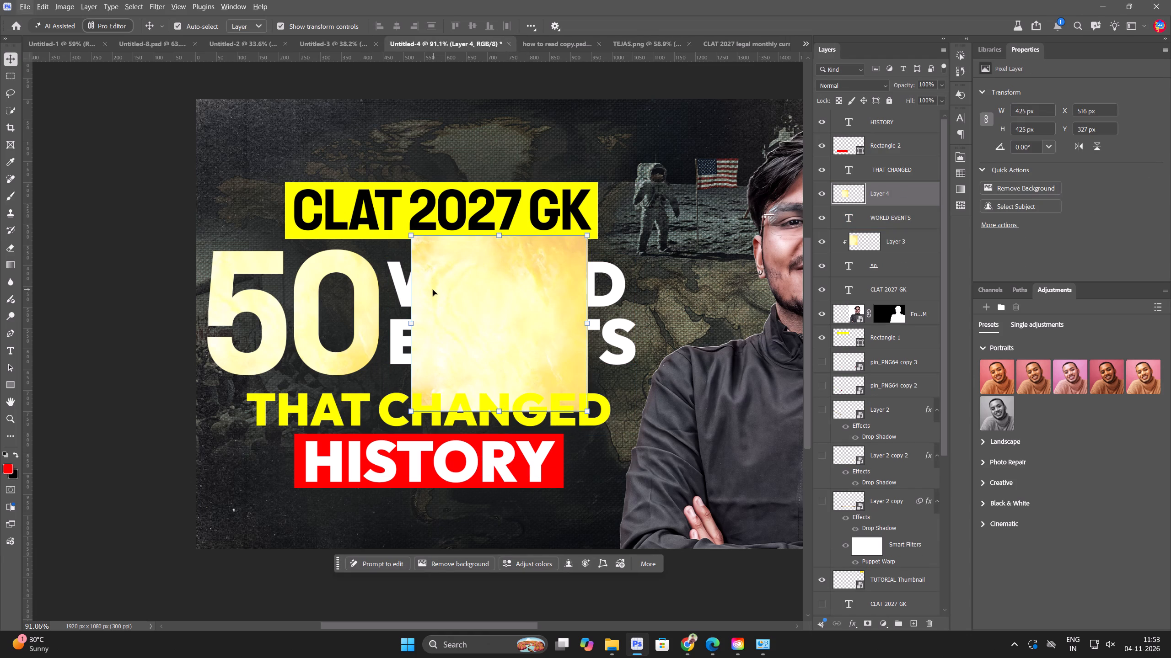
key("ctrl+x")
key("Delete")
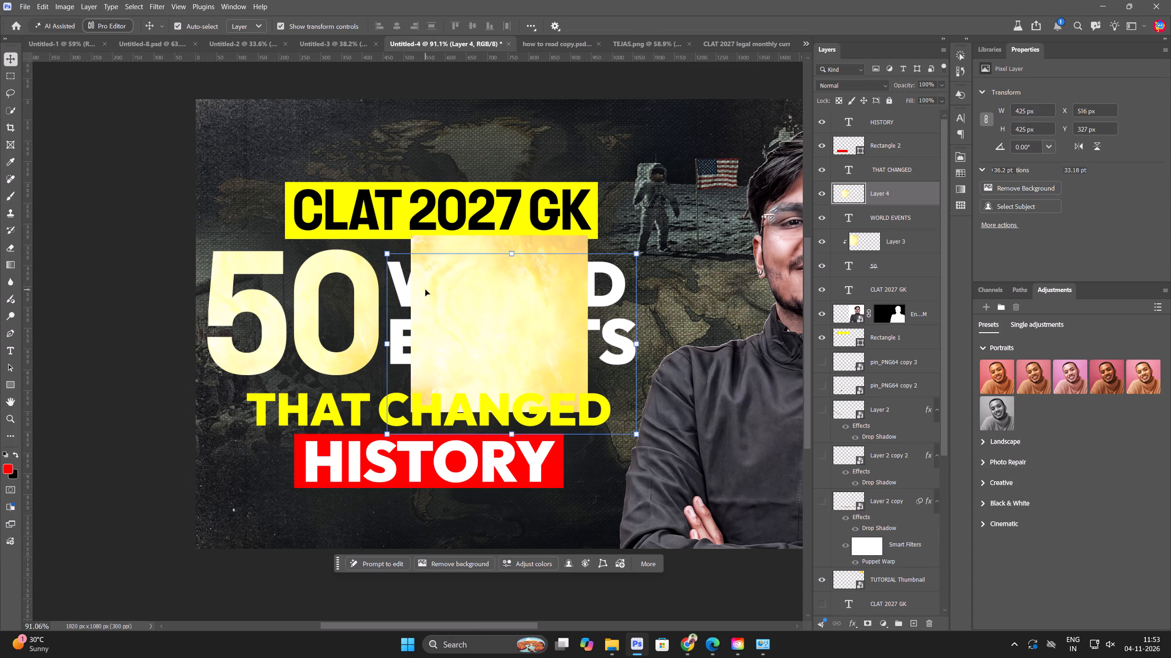
Copy the white grunge texture from Pinterest, paste it into the Photoshop thumbnail and clip it to the WORLD EVENTS text.
key("alt+Tab")
right_click(330, 268)
left_click(362, 310)
key("alt+Tab")
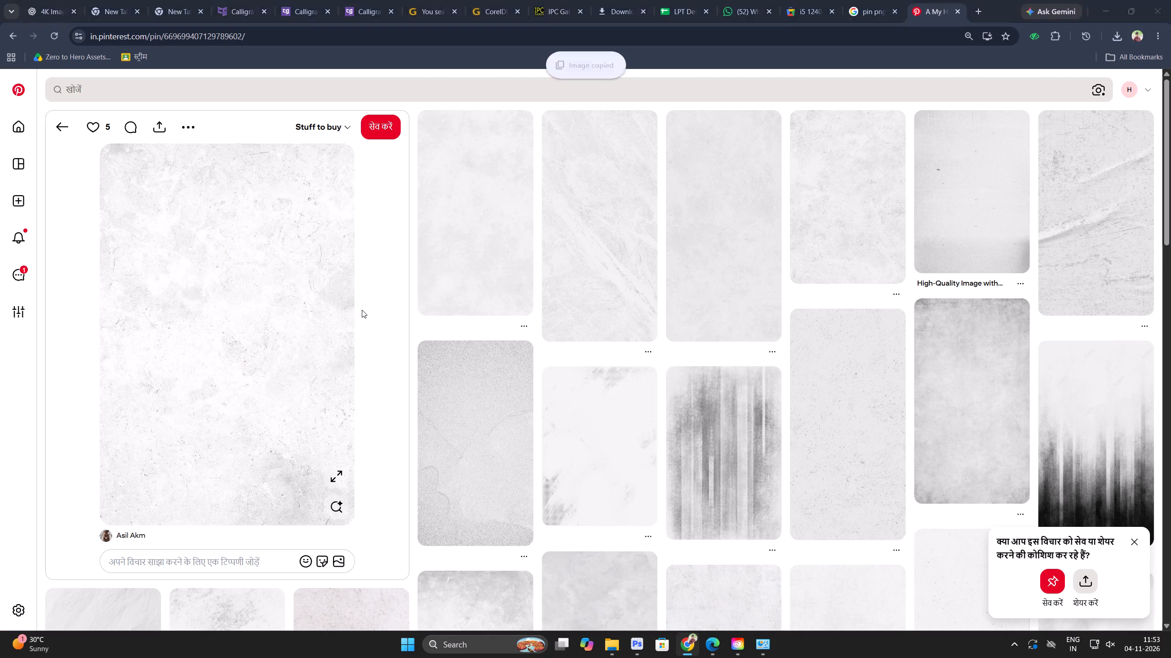
key("ctrl+v")
key("ctrl+alt+h")
key("ctrl+alt+g")
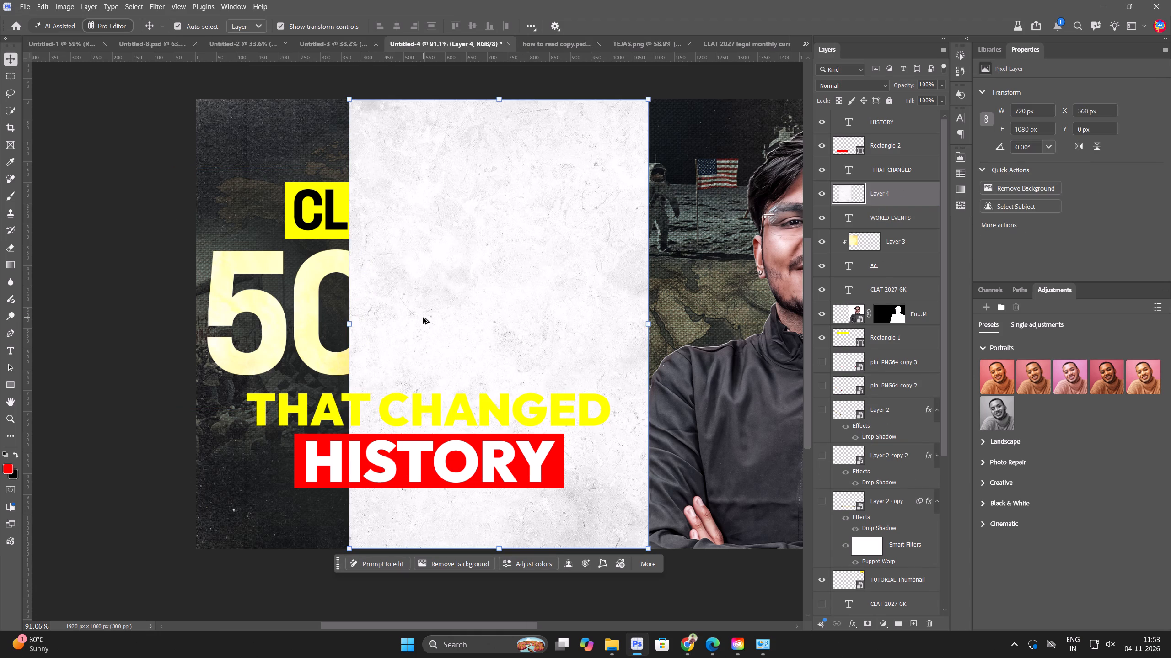
scroll(443, 327, "down", 4)
left_click(196, 314)
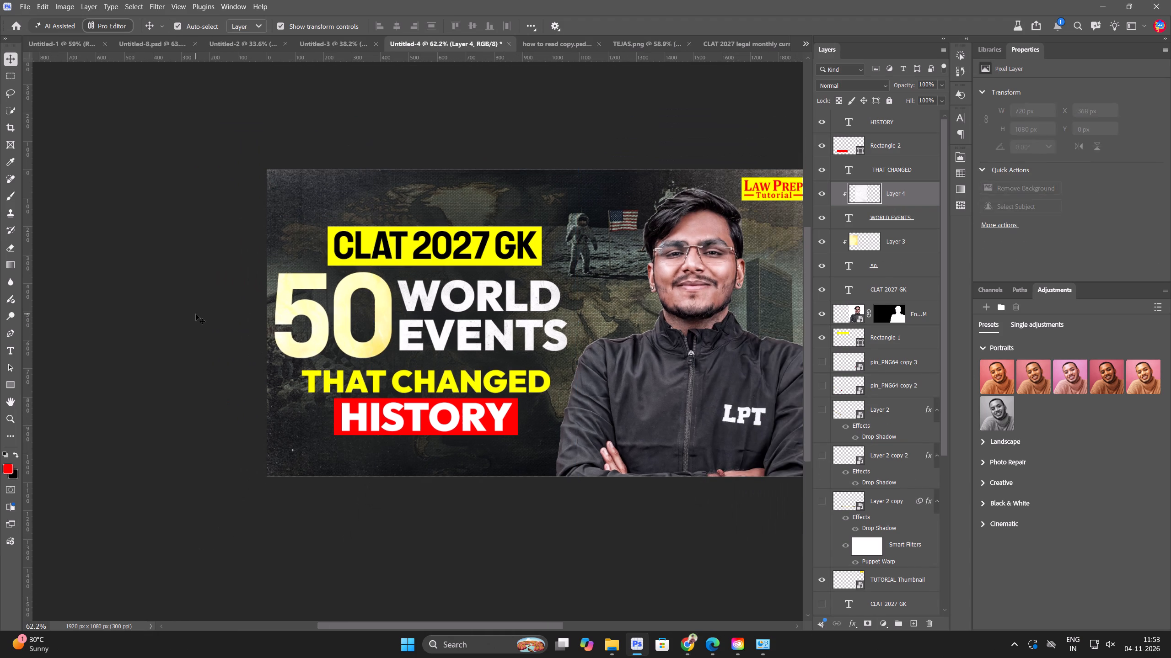
Shift the presenter portrait slightly left and down, closer to the title text.
scroll(196, 314, "down", 9)
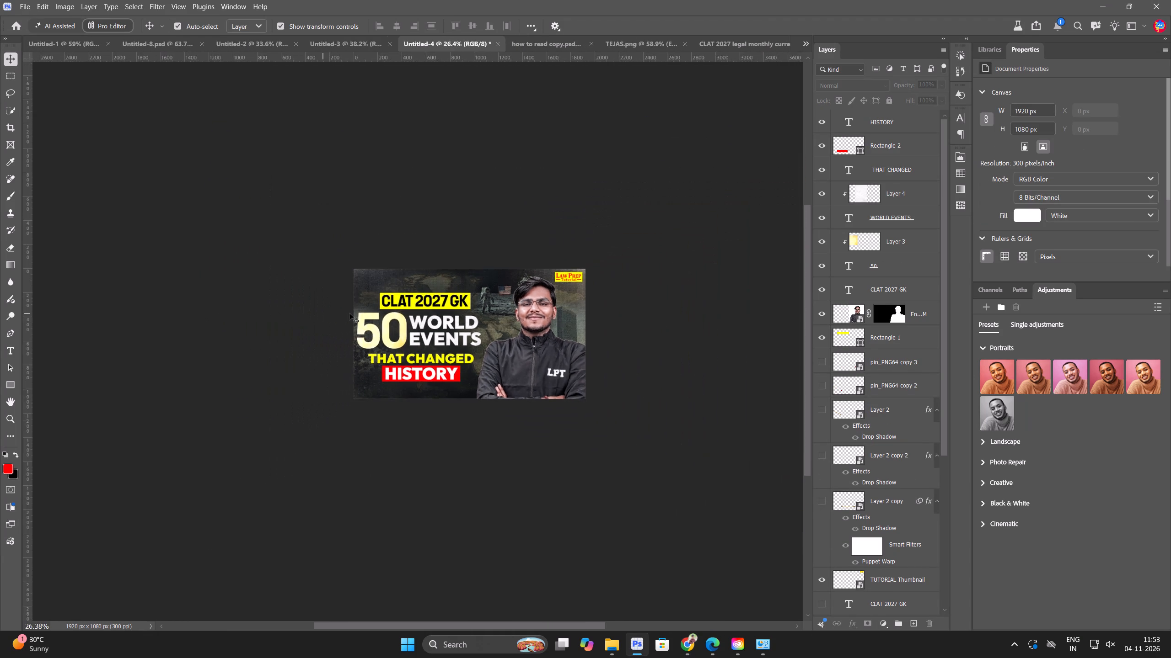
scroll(355, 313, "up", 4)
scroll(392, 313, "down", 3)
left_click(654, 234)
key("ctrl+0")
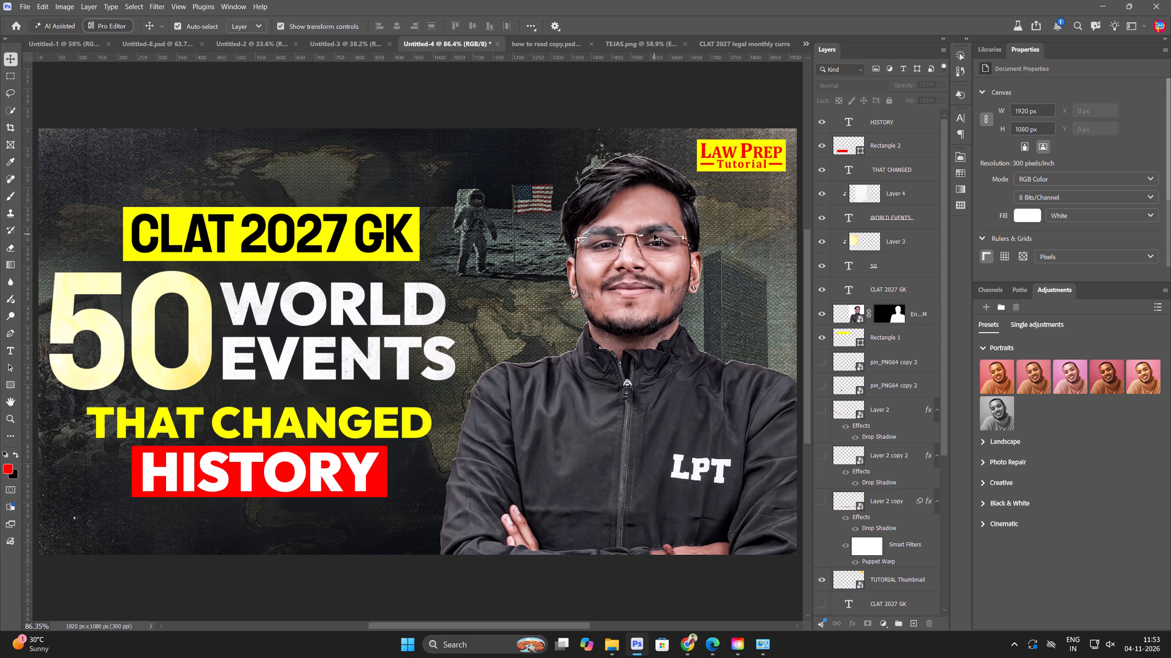
left_click_drag(641, 268, 630, 277)
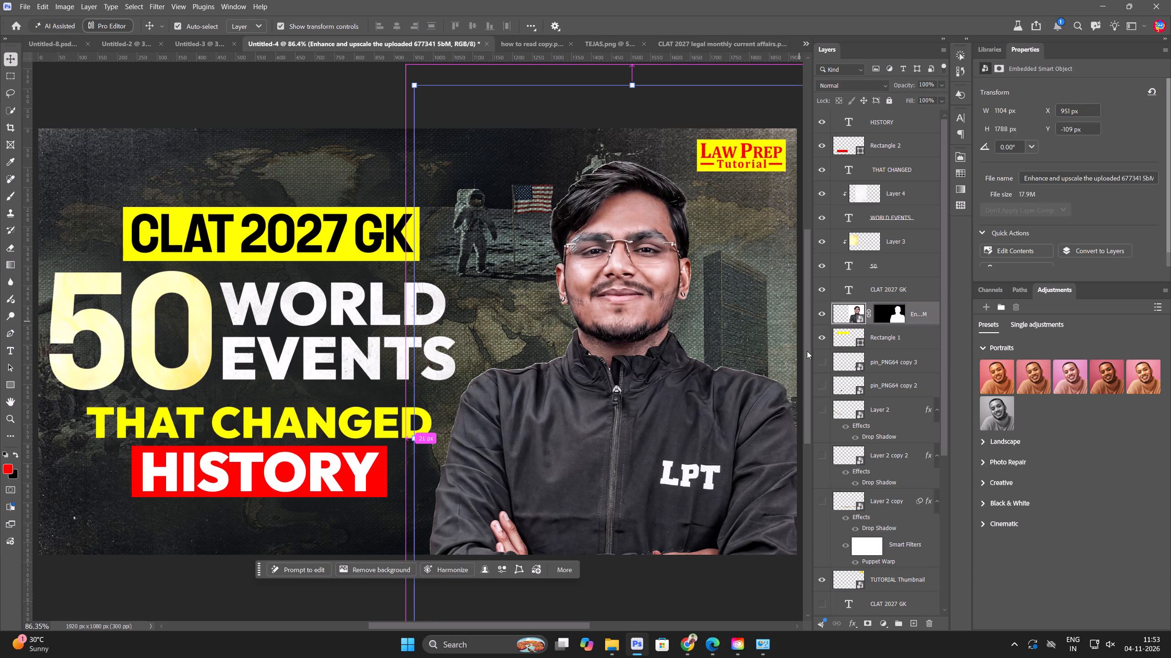
Copy the presenter cutout to a new layer using a contracted selection of its mask, and hide the original masked portrait layer.
left_click(883, 321, "ctrl")
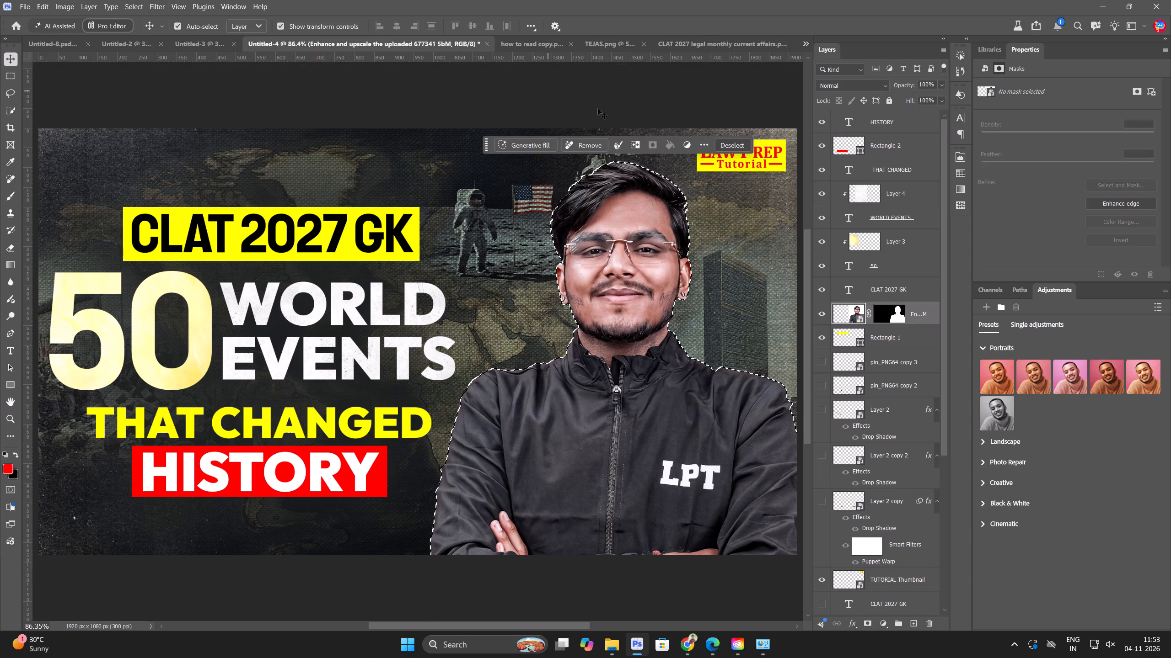
key("alt+s")
key("alt+m")
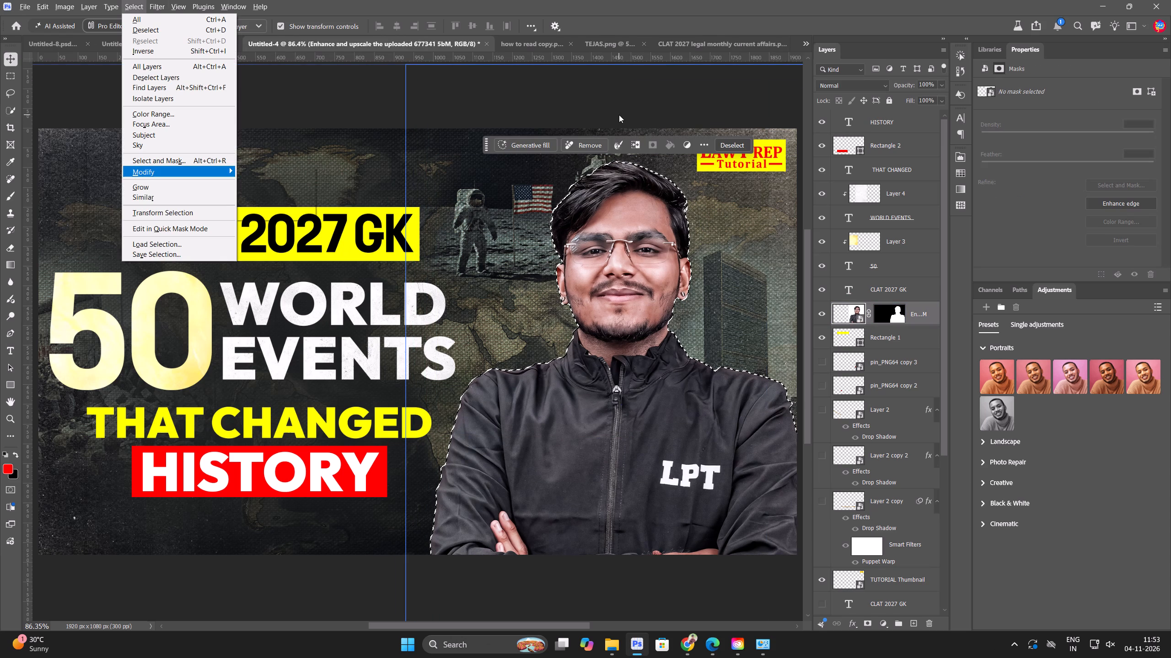
key("alt+c")
key("Return")
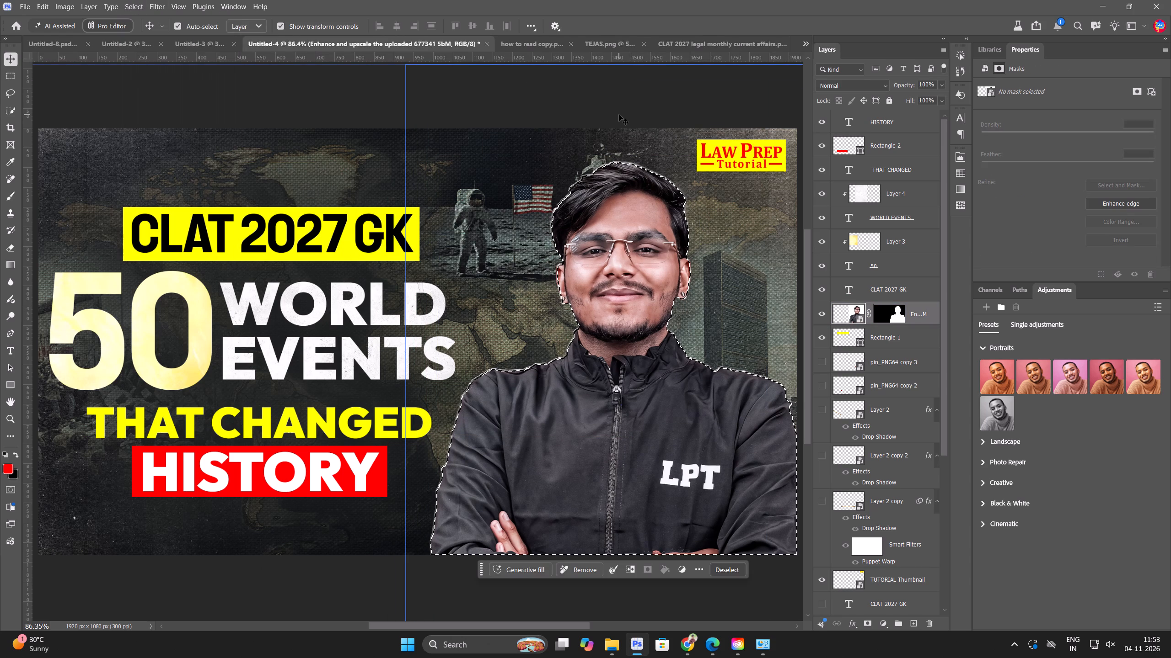
key("ctrl+j")
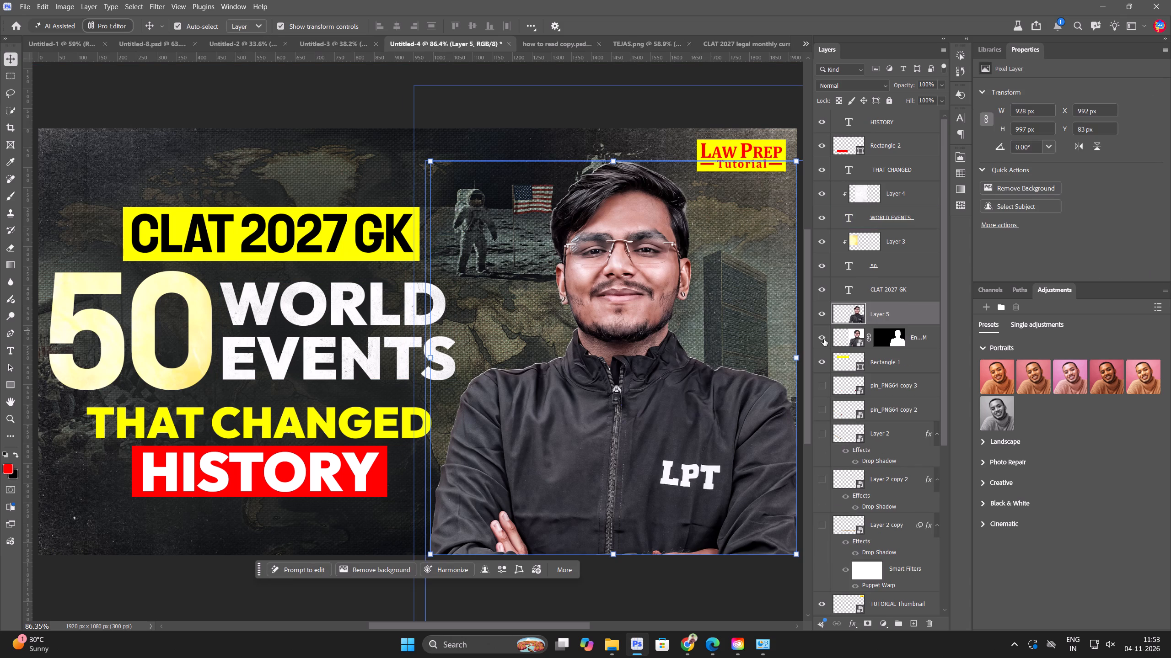
left_click(824, 339)
Harmonize the copied presenter cutout with the historical background and check the face while the variations generate.
left_click(457, 573)
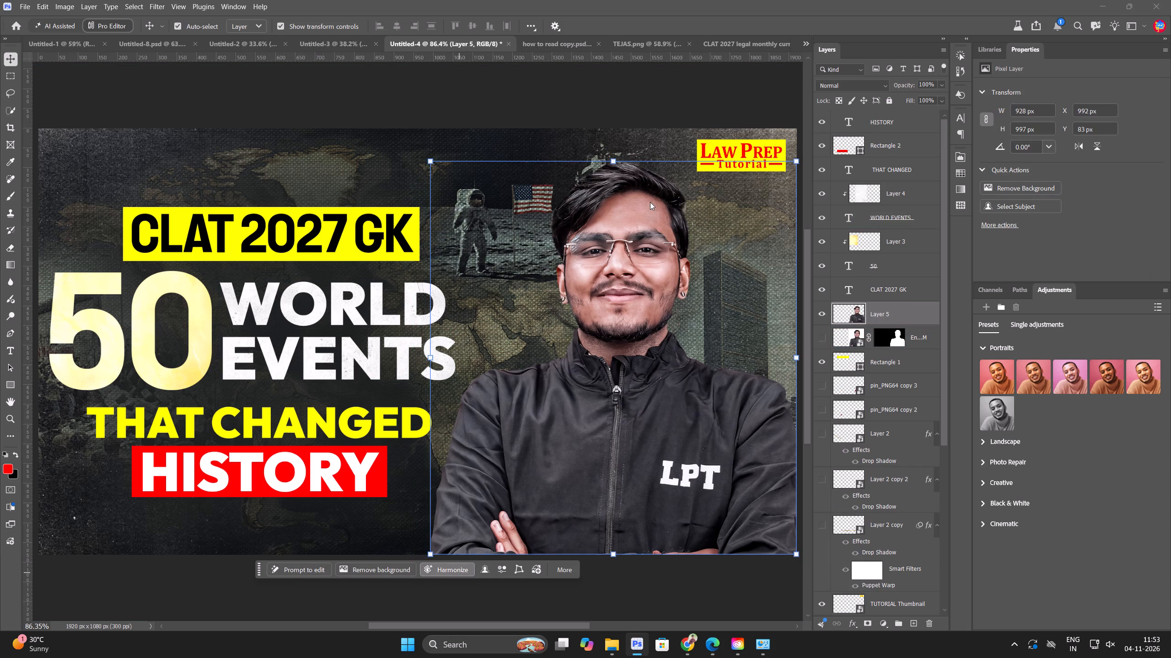
scroll(486, 271, "down", 10)
scroll(543, 249, "up", 20)
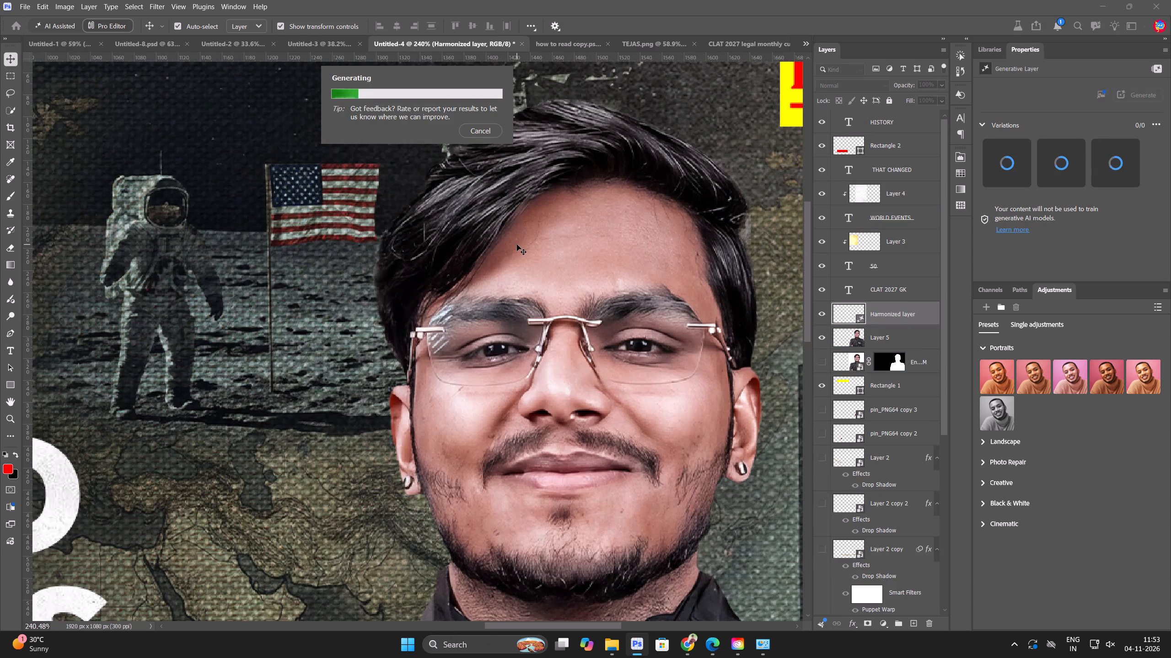
scroll(517, 244, "down", 16)
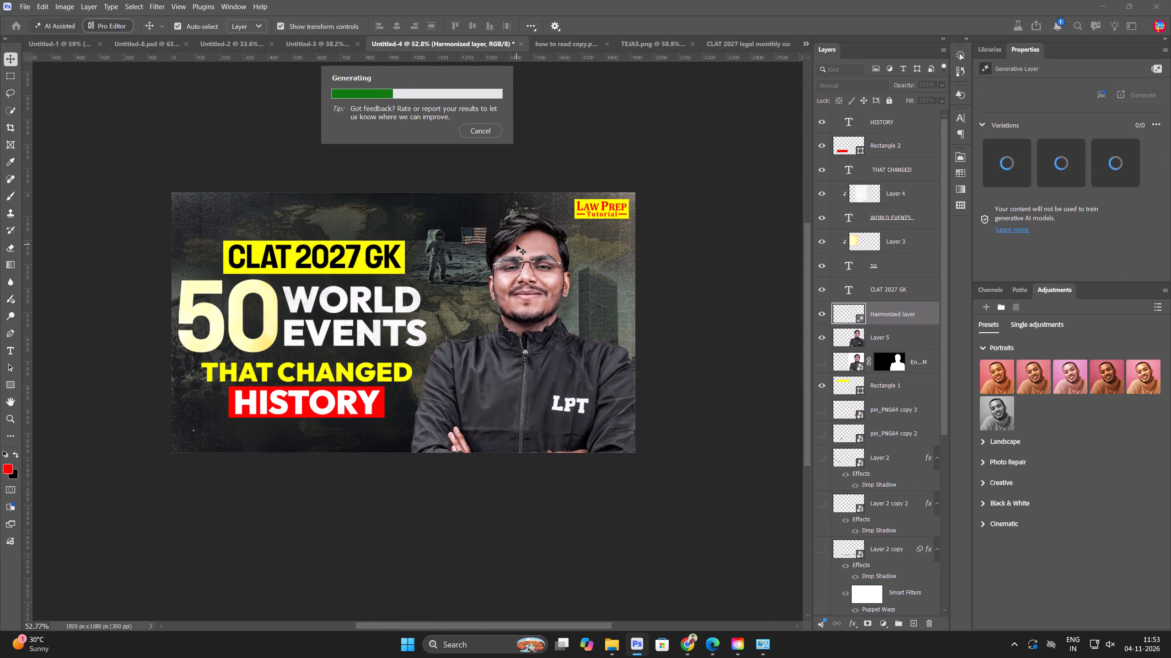
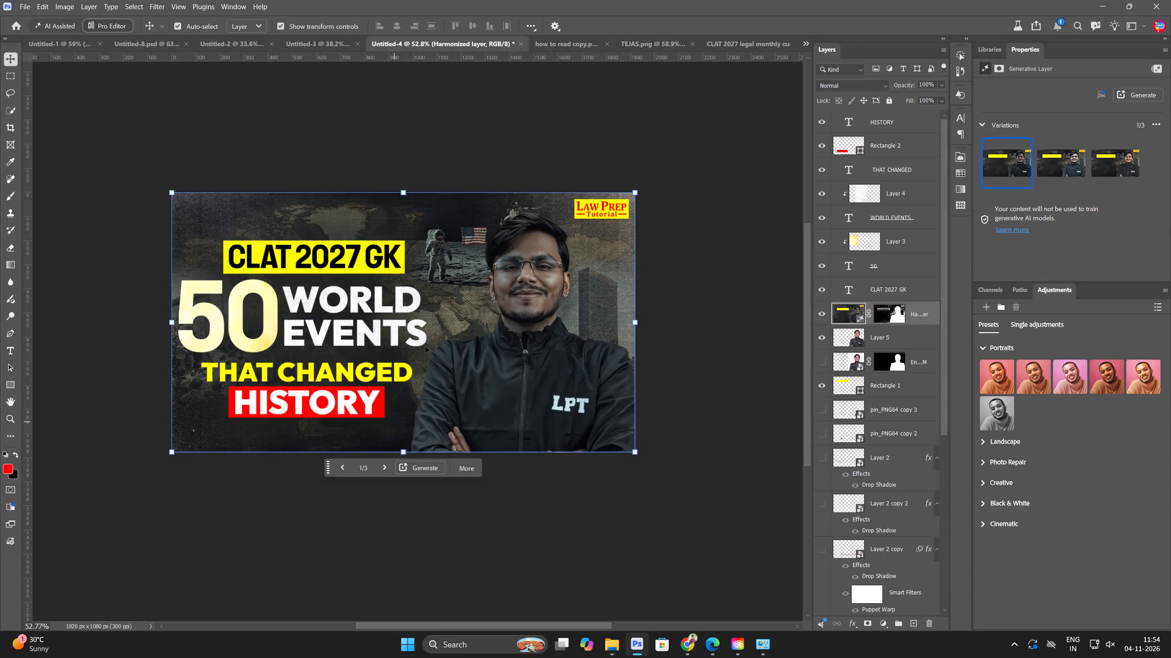
Choose the third harmonized variation, check the face, and clip the harmonized layer to the presenter cutout layer.
left_click(387, 467)
left_click(387, 467)
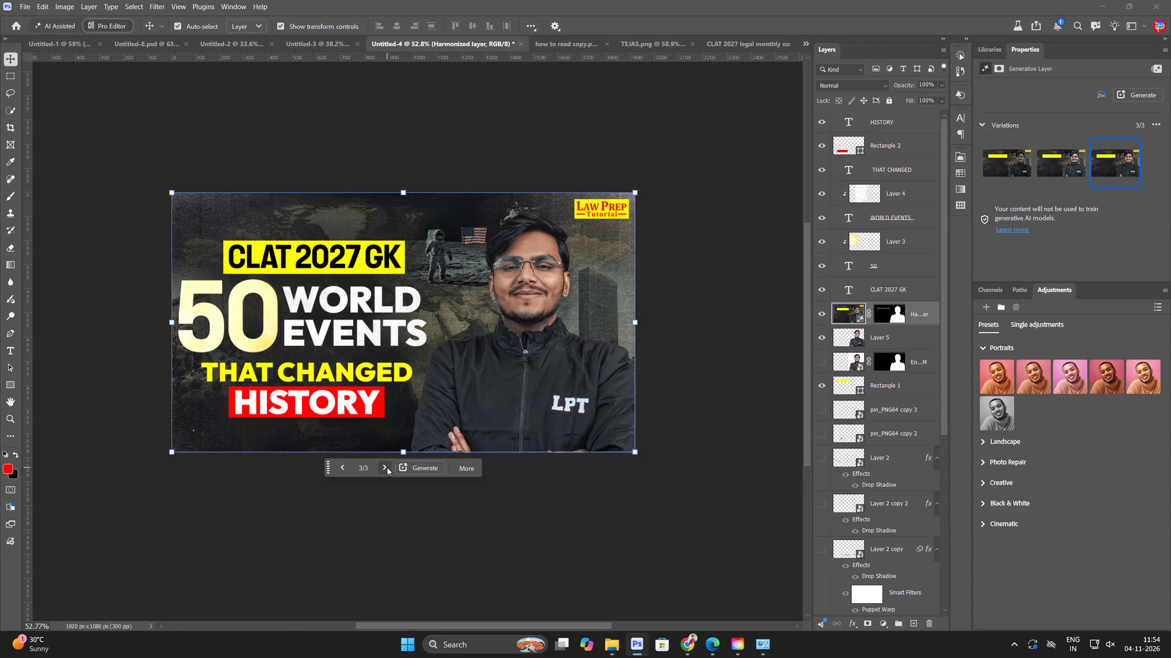
scroll(580, 285, "up", 12)
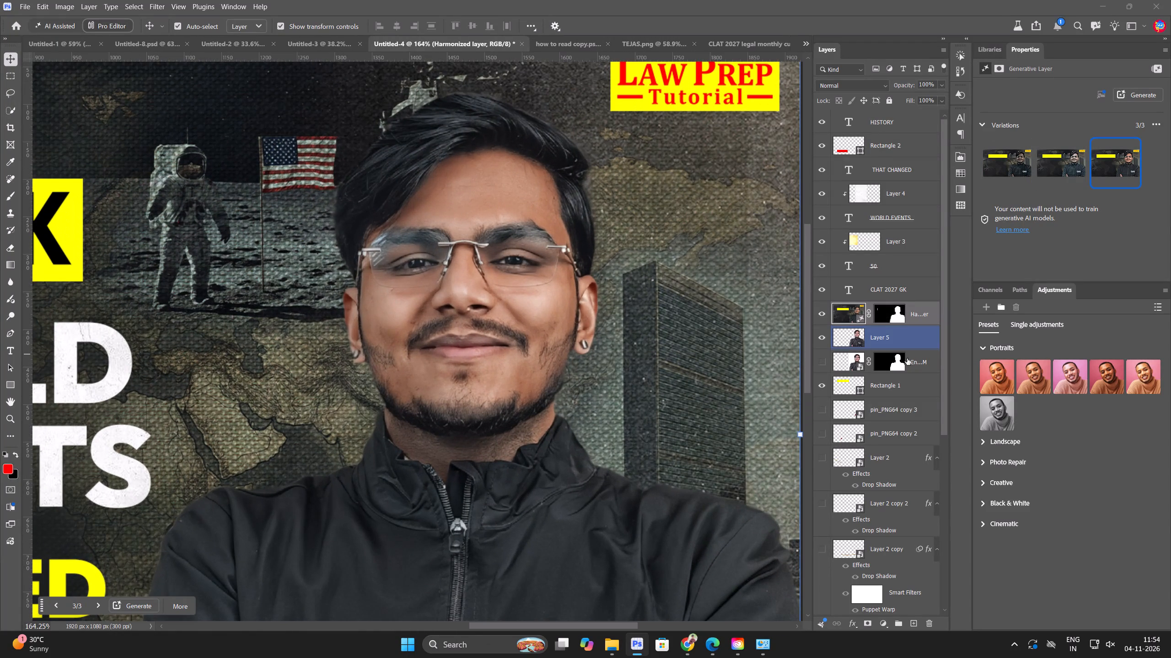
right_click(919, 314)
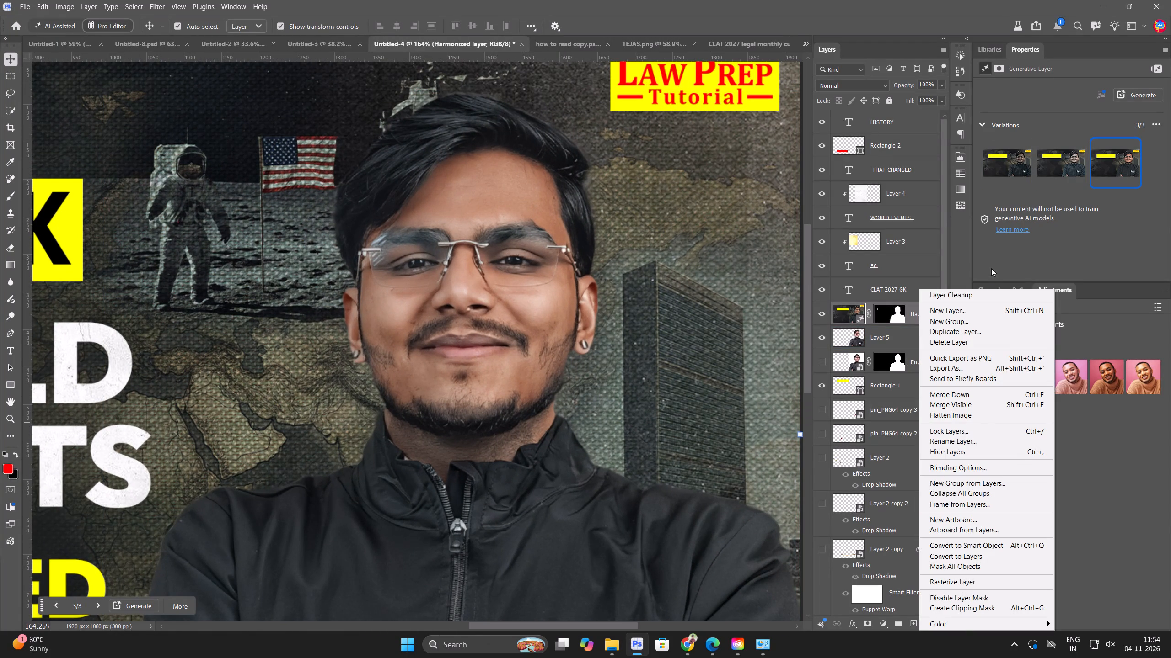
left_click(992, 606)
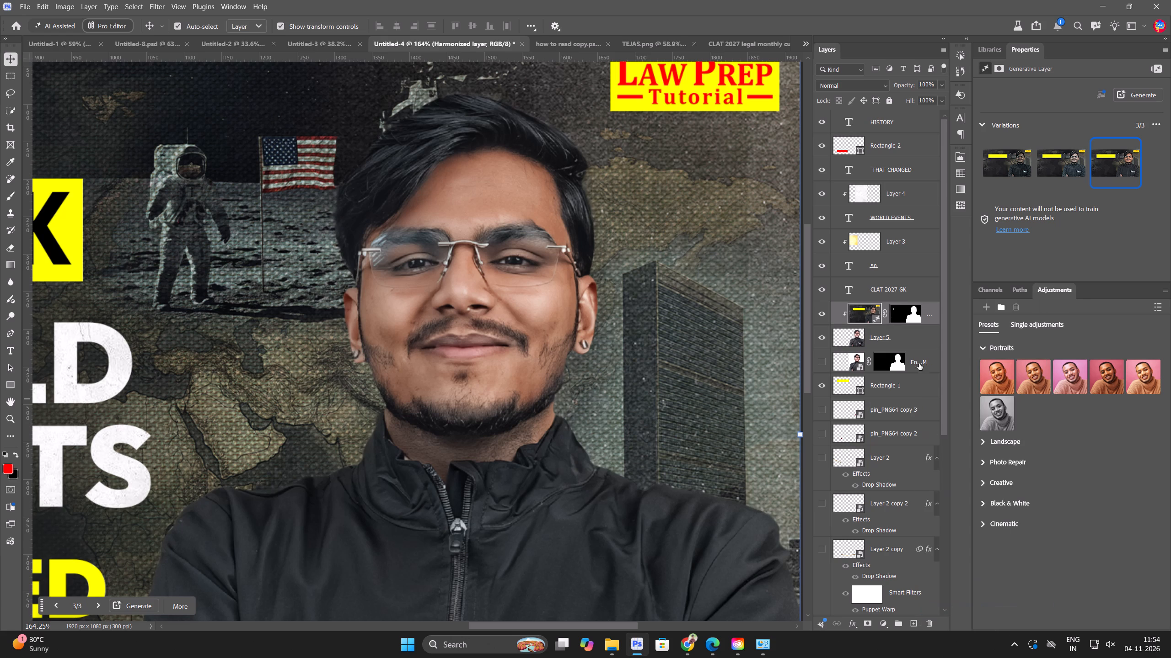
Lower the harmonized layer's opacity to 40% and deselect it.
left_click_drag(907, 82, 891, 84)
left_click_drag(891, 84, 889, 84)
scroll(611, 217, "down", 16)
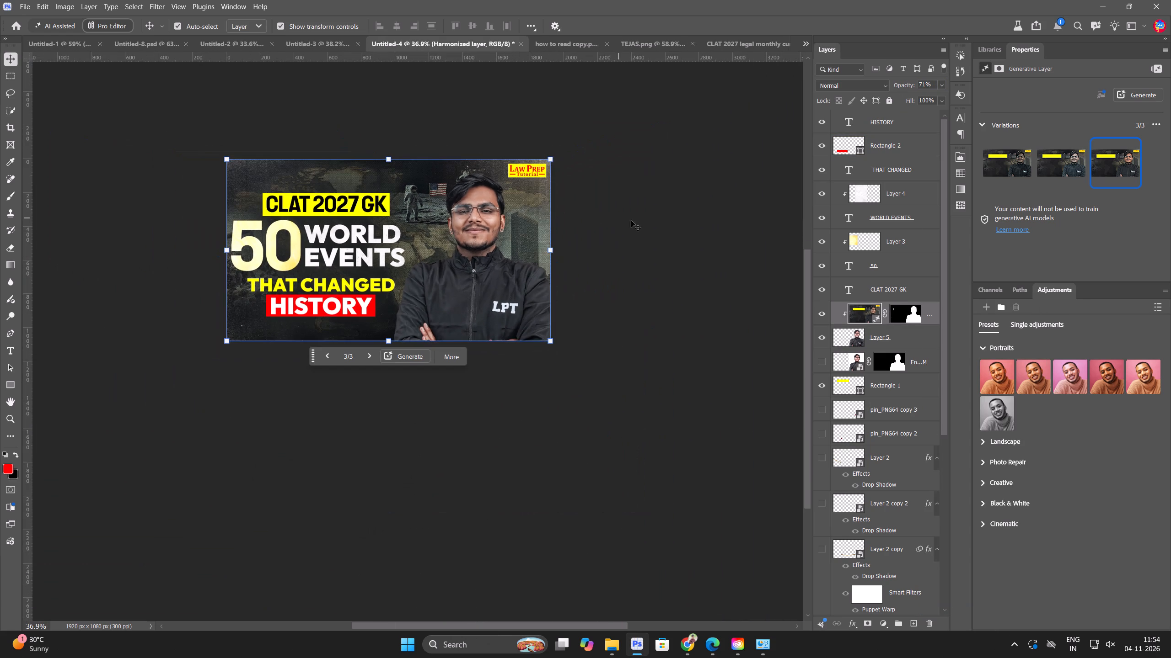
left_click_drag(904, 82, 886, 82)
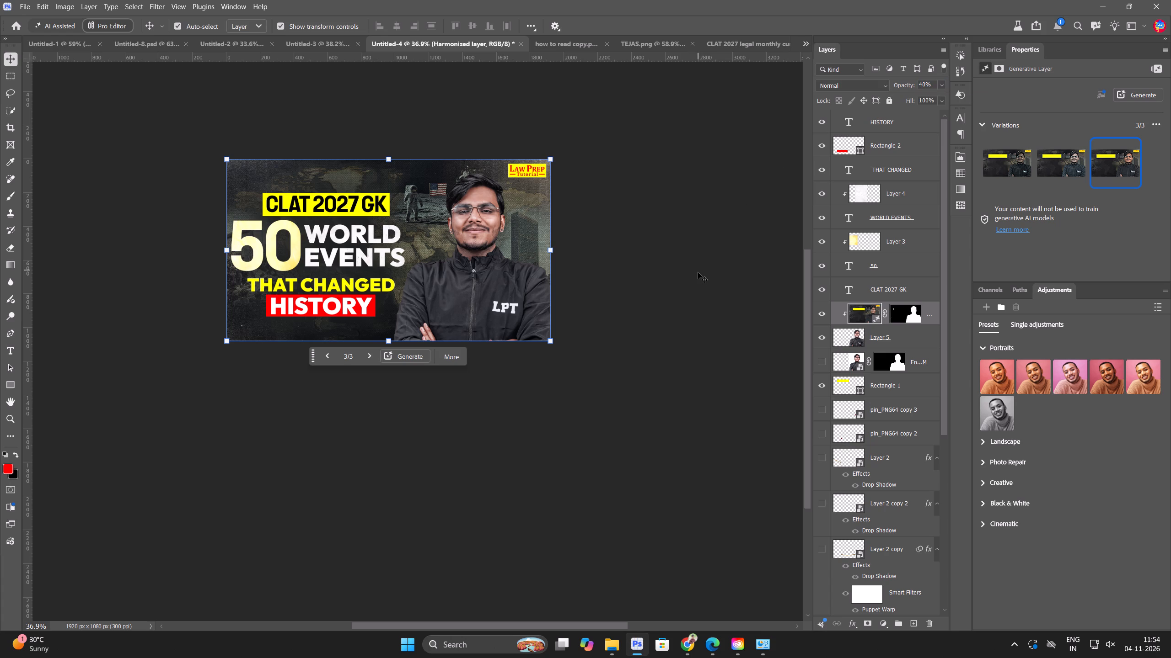
left_click(698, 274)
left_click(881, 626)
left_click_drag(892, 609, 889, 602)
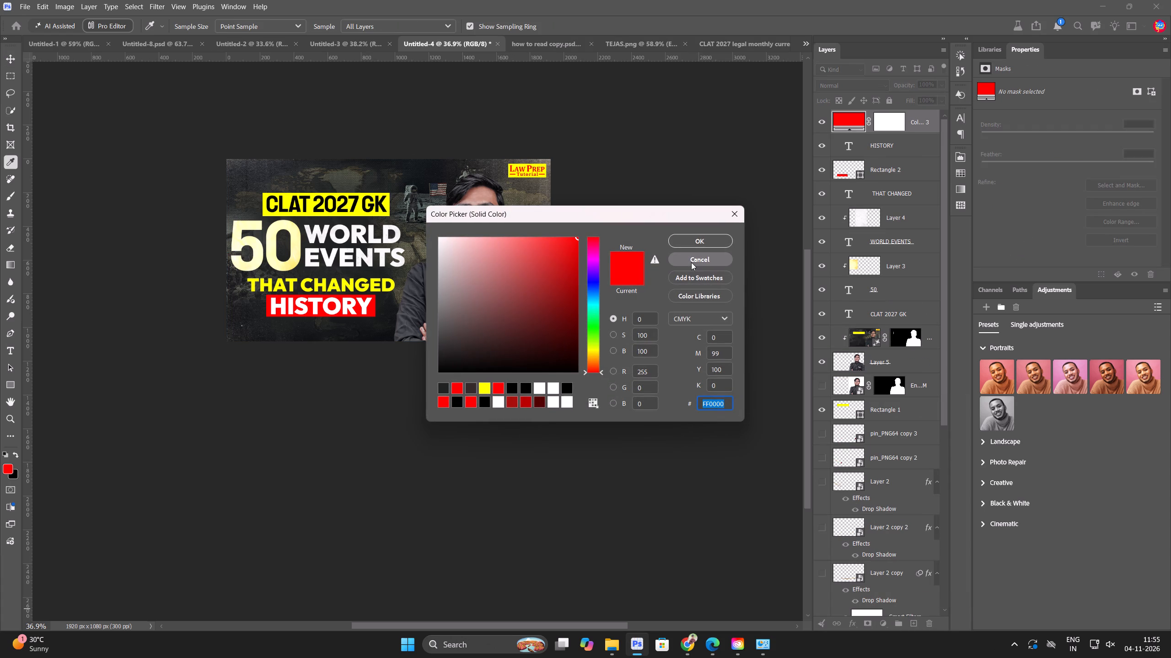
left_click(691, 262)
Add a linear gradient fill layer at 90° fading from black to transparent, removing the extra colour stop and leaving one 000000 stop.
left_click(880, 627)
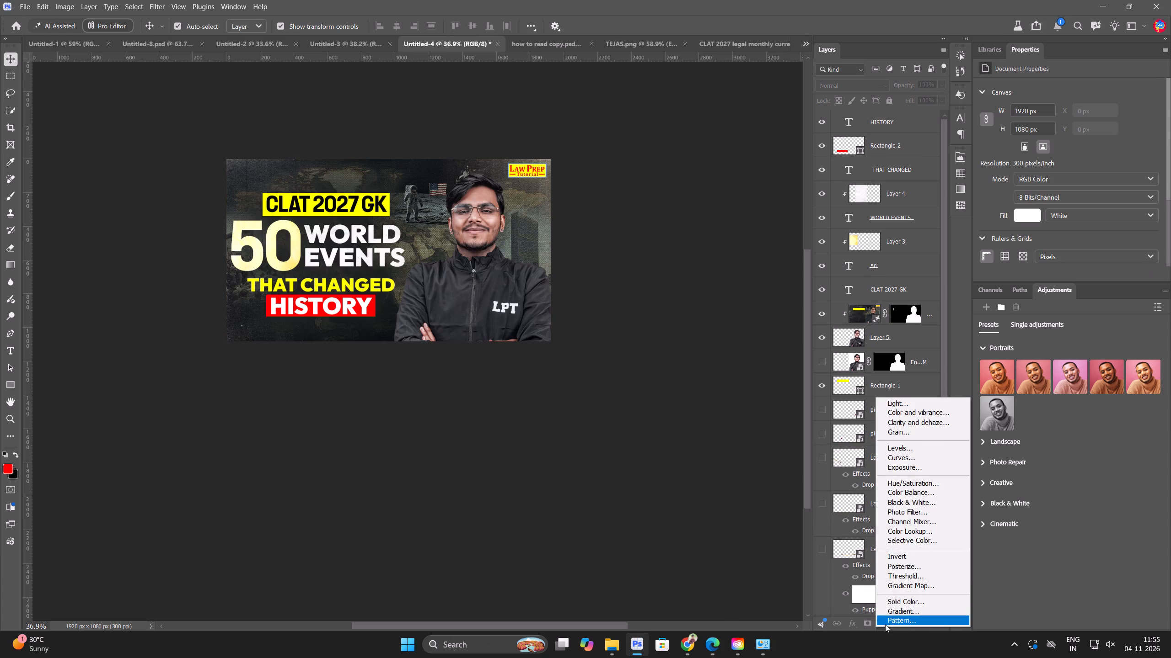
left_click(891, 615)
left_click(424, 126)
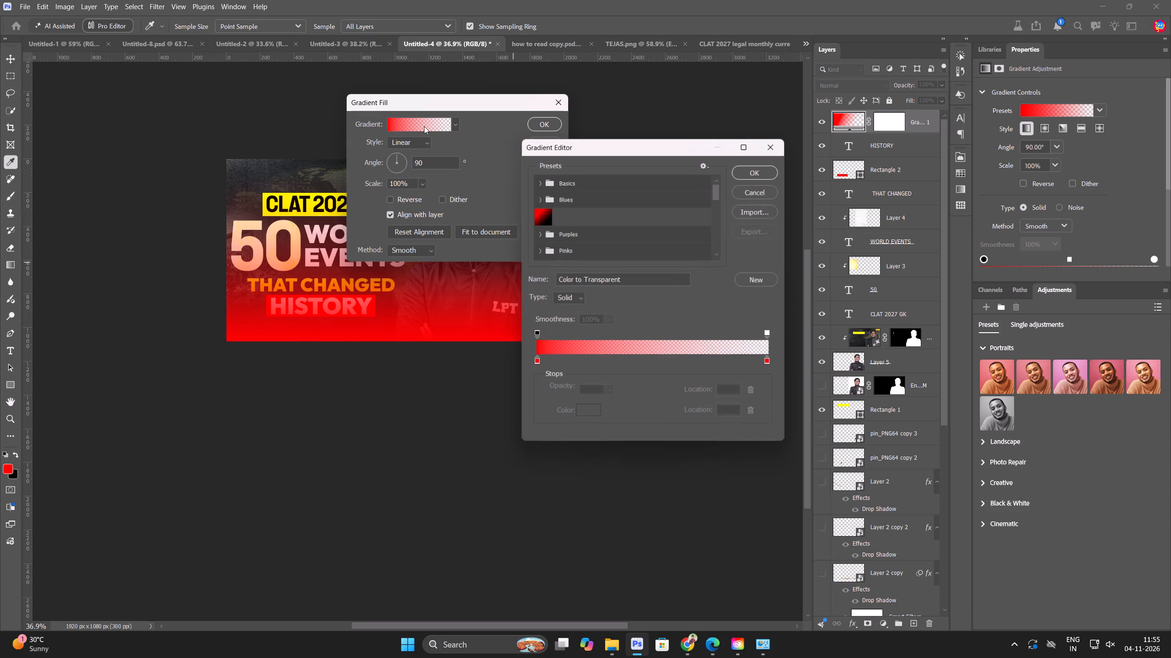
left_click(537, 363)
left_click(591, 406)
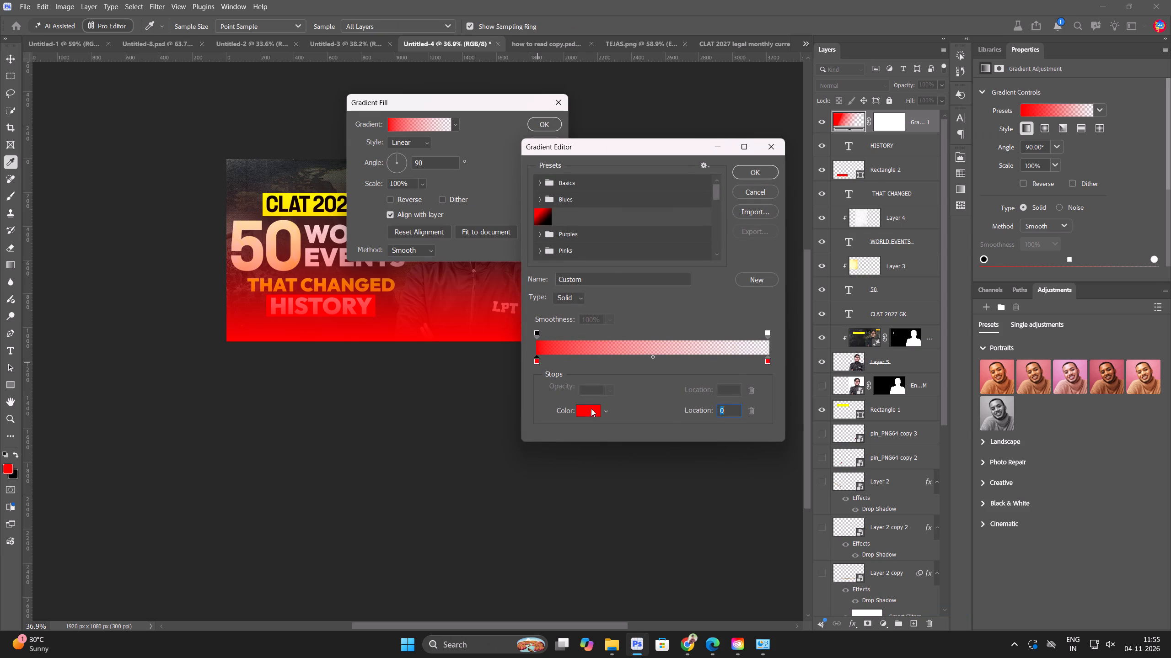
left_click(589, 413)
left_click_drag(520, 334, 387, 431)
left_click(718, 236)
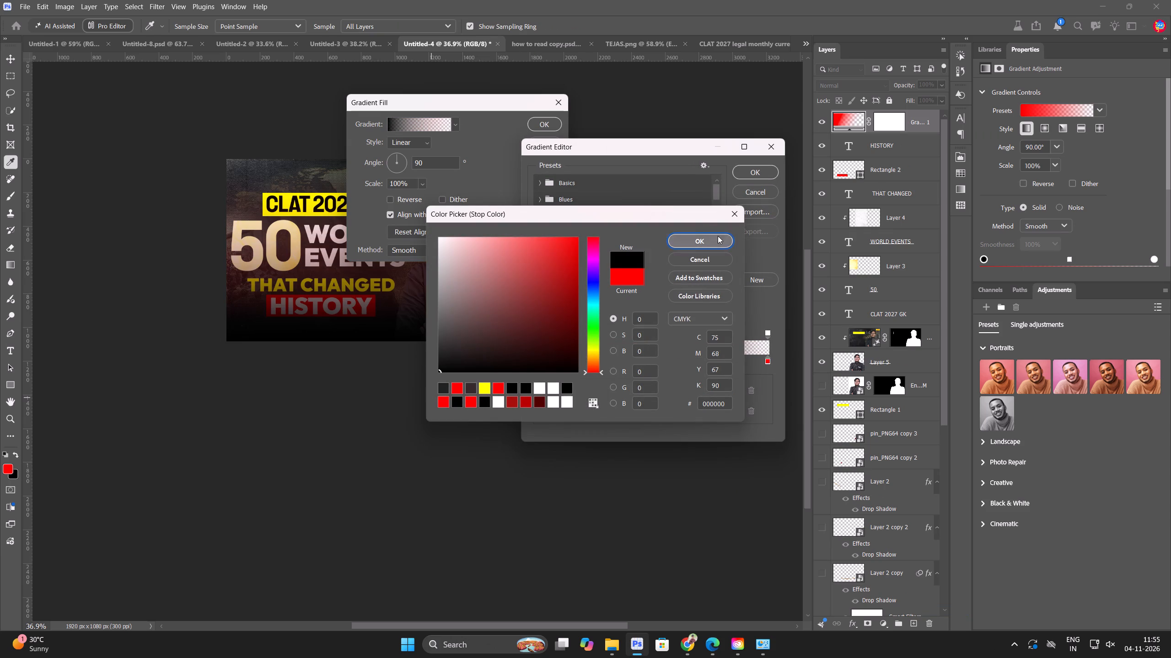
left_click(768, 361)
key("Delete")
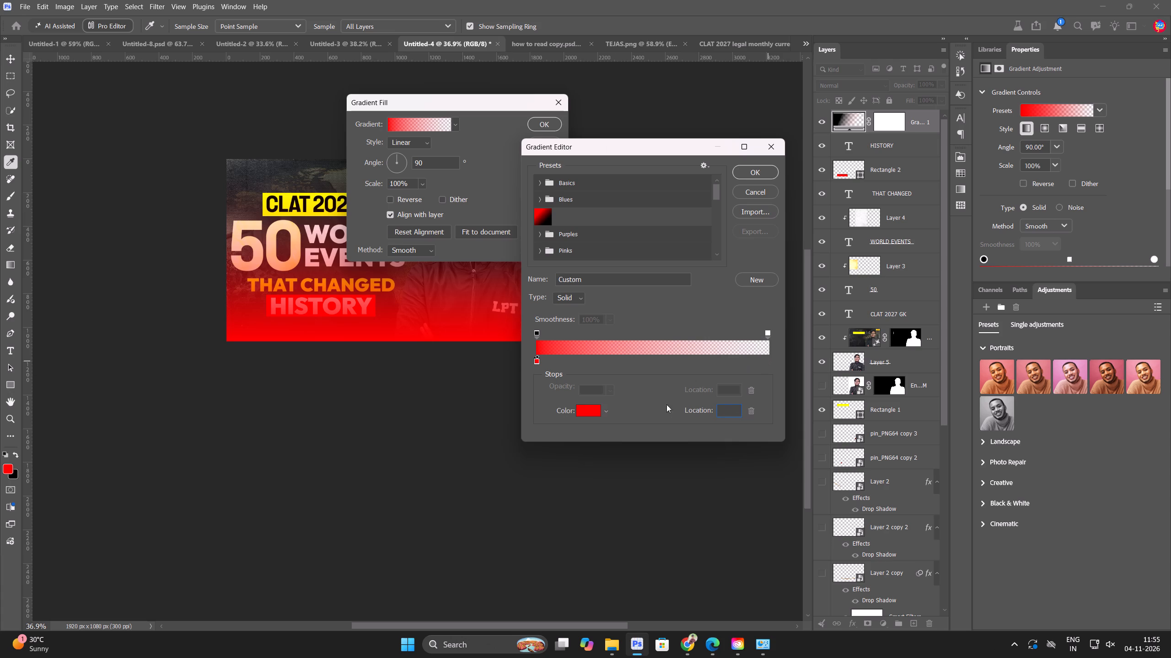
left_click(591, 407)
left_click_drag(524, 346, 470, 494)
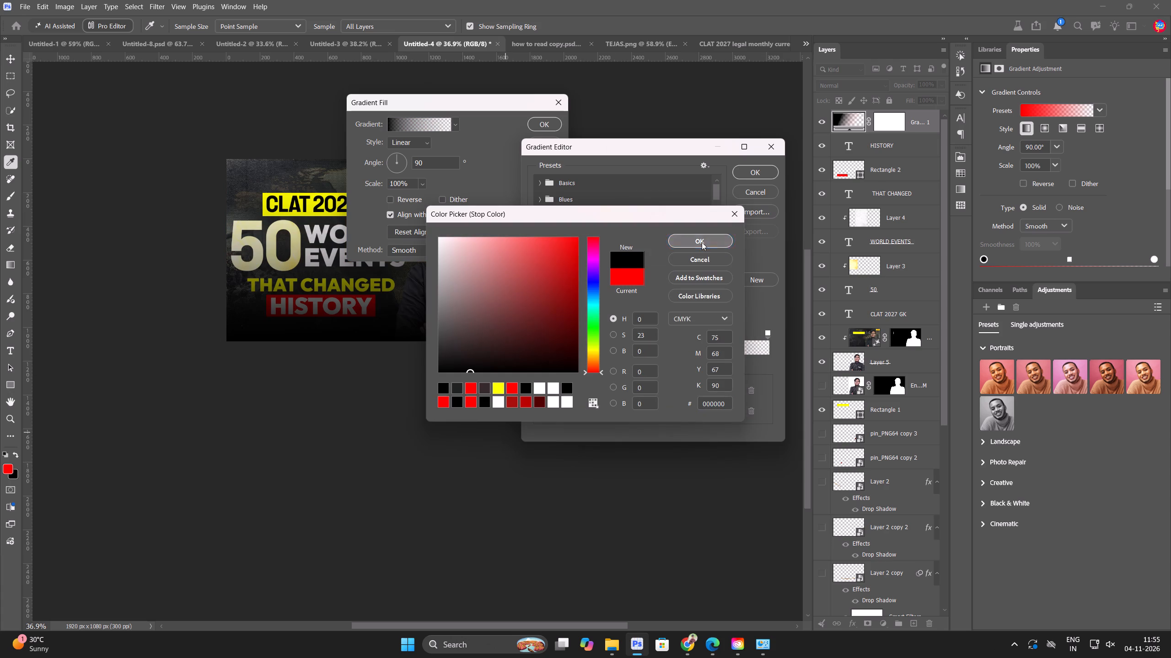
left_click(702, 242)
Move the gradient's 0% opacity stop to location 49 and apply the fill.
left_click_drag(767, 335, 723, 334)
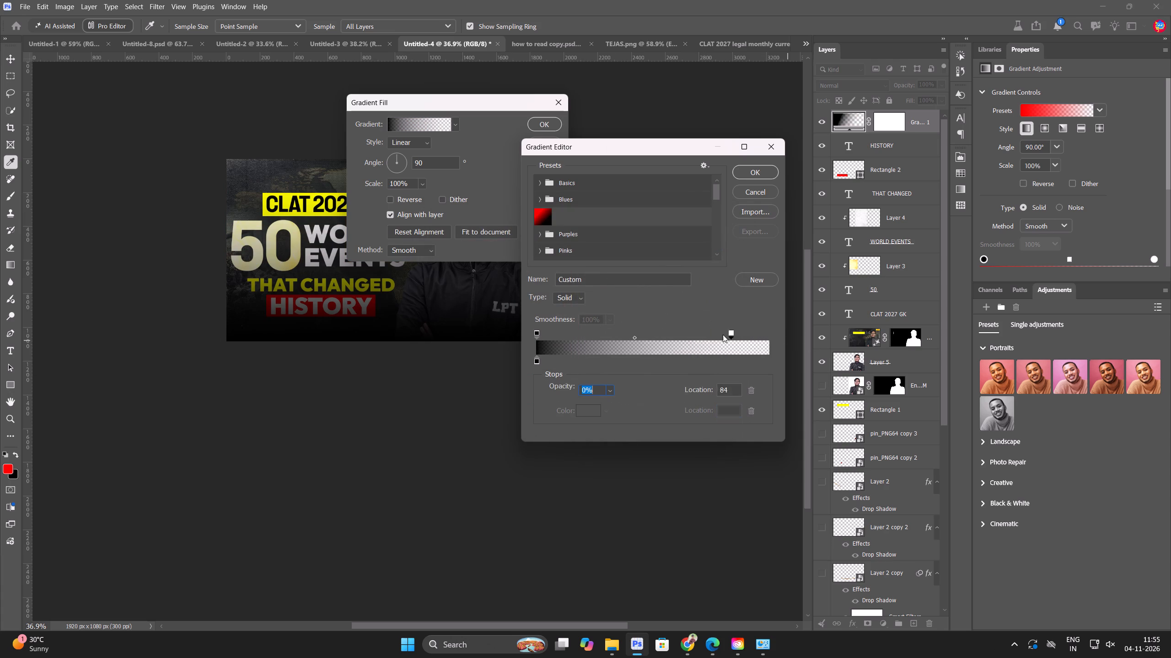
left_click_drag(723, 334, 650, 340)
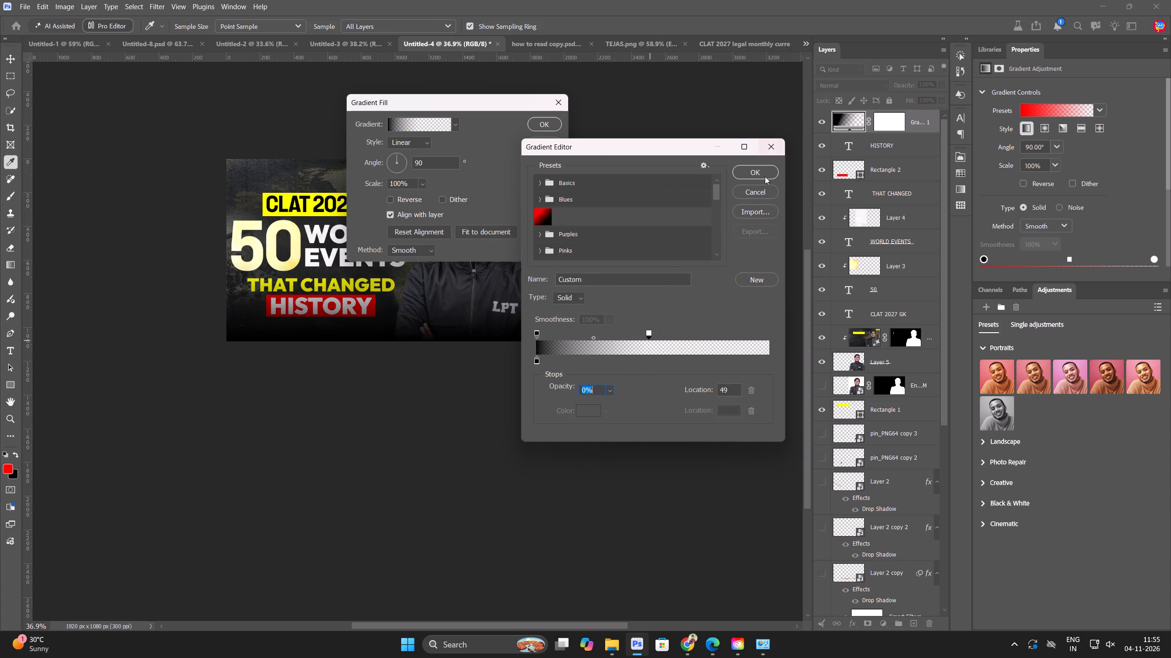
left_click(765, 176)
left_click(554, 124)
Place the gradient fill layer below the title layers, just above the harmonized portrait, and set its opacity to 75%.
left_click_drag(916, 119, 923, 269)
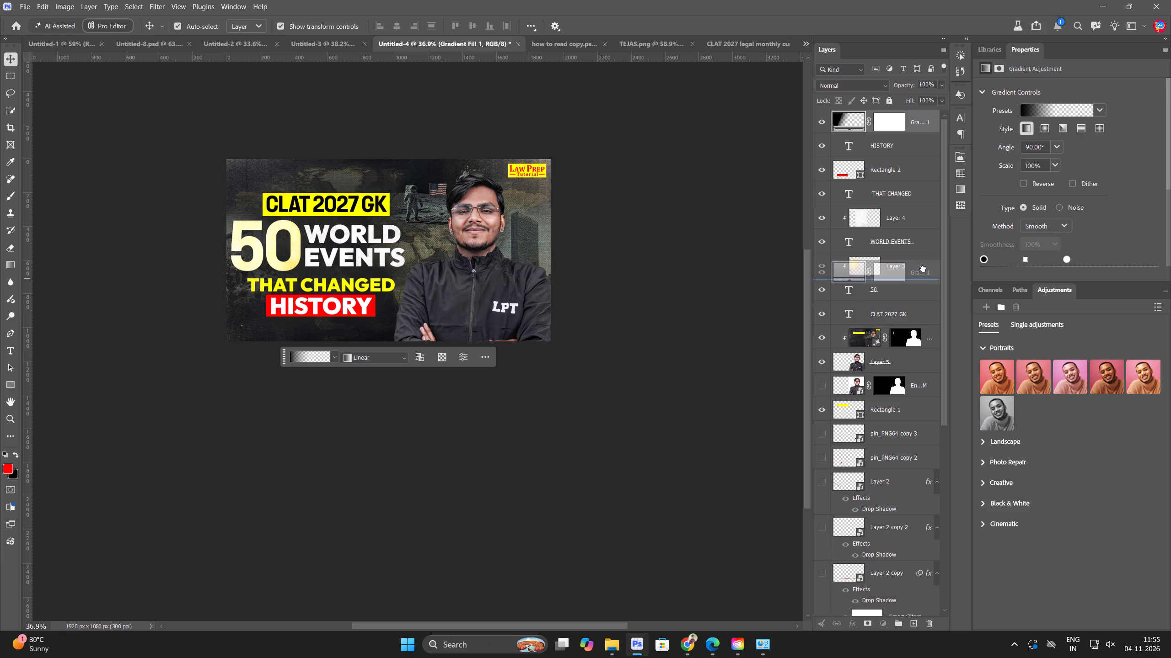
left_click_drag(923, 269, 937, 336)
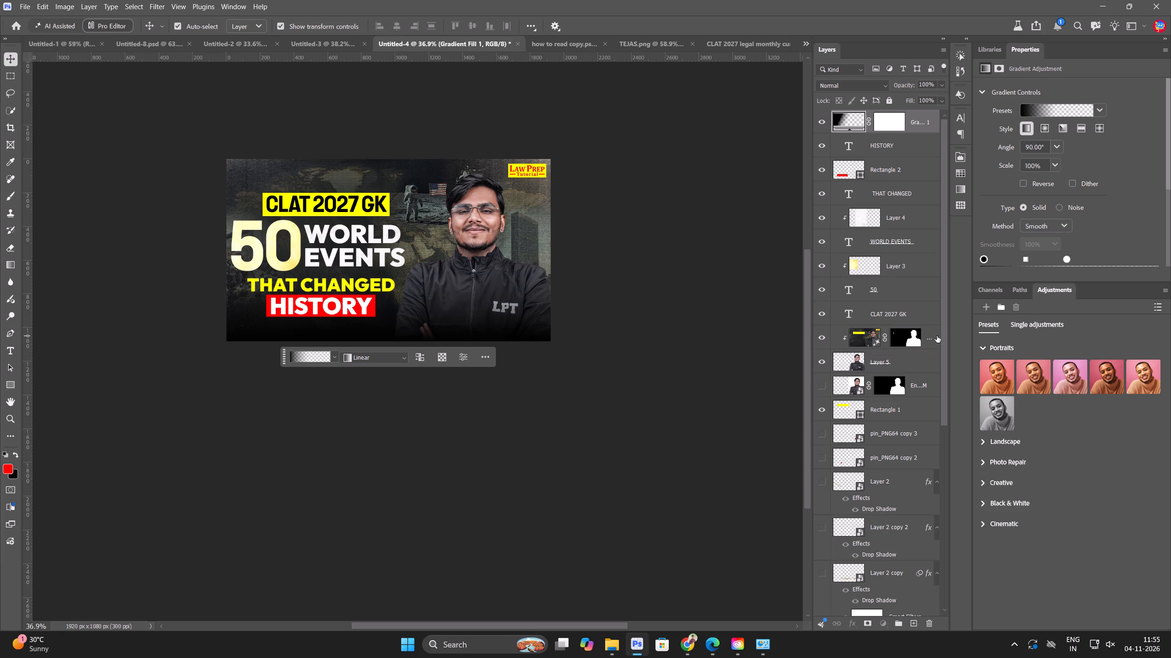
left_click_drag(906, 85, 890, 85)
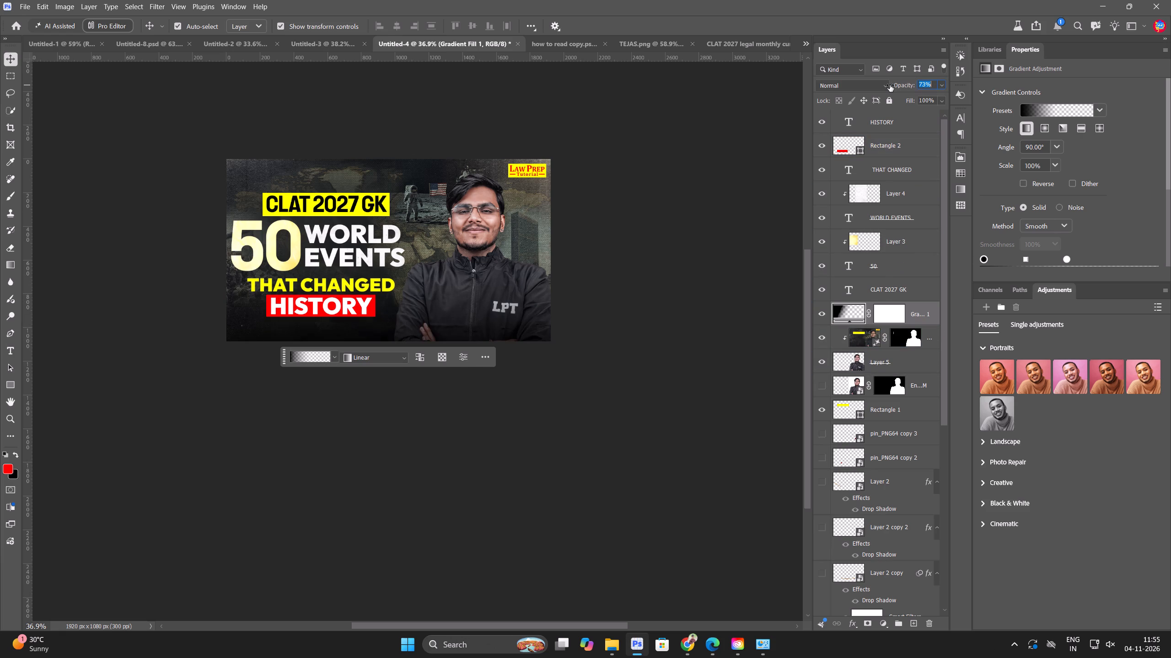
left_click_drag(890, 85, 891, 85)
Group all the title text layers together with their clipped textures and the yellow and red highlight rectangles.
scroll(375, 228, "up", 9)
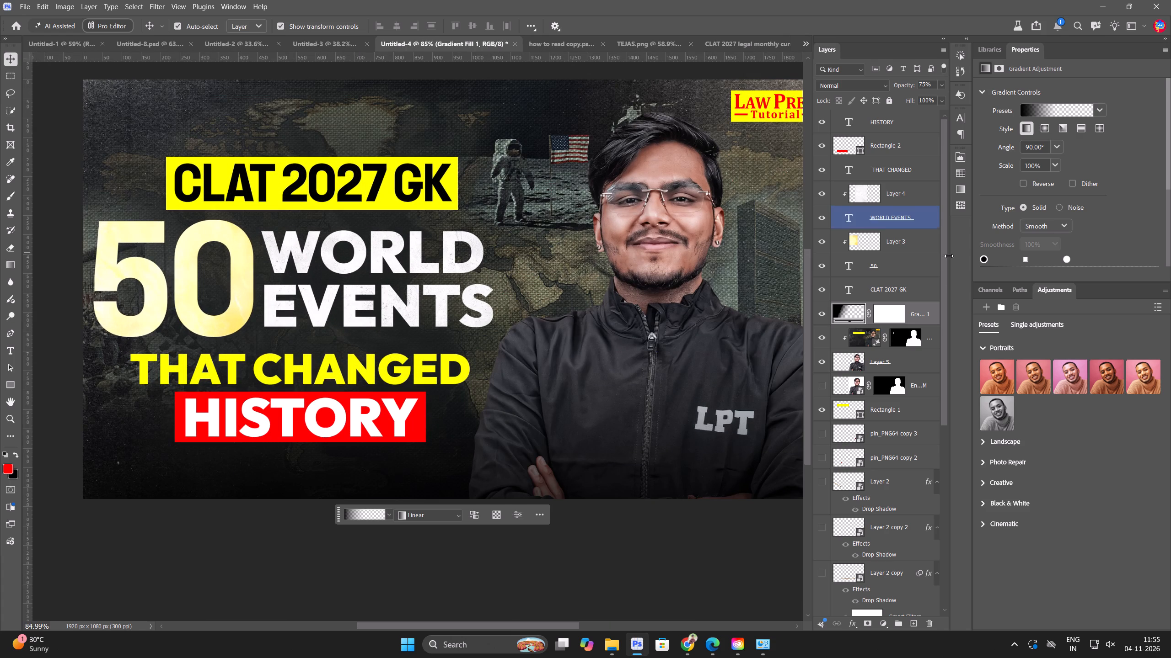
left_click(916, 285)
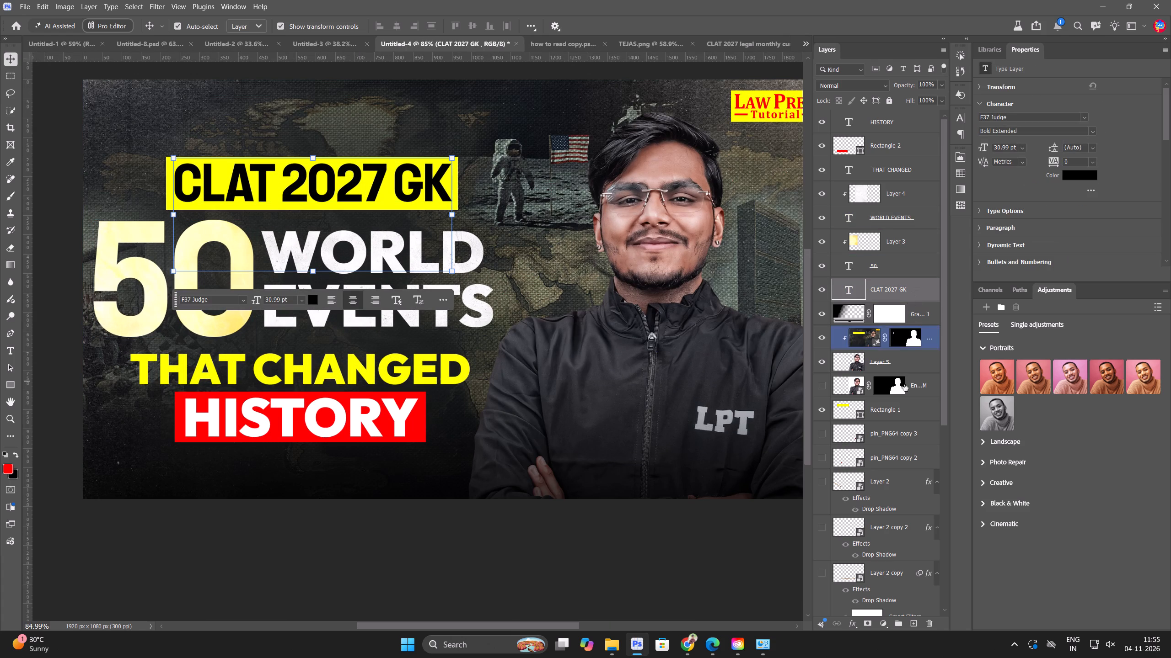
left_click(900, 406, "ctrl")
left_click(907, 263, "ctrl")
left_click(908, 232, "ctrl")
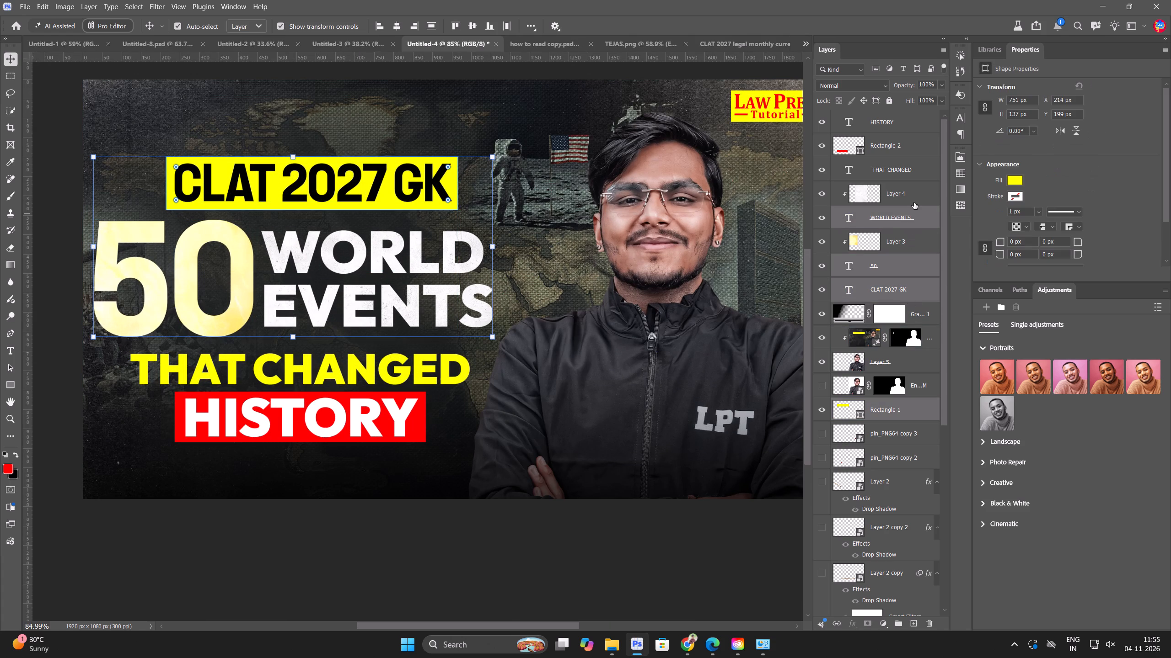
left_click(920, 242, "ctrl")
left_click(923, 192, "ctrl")
left_click(920, 168, "ctrl")
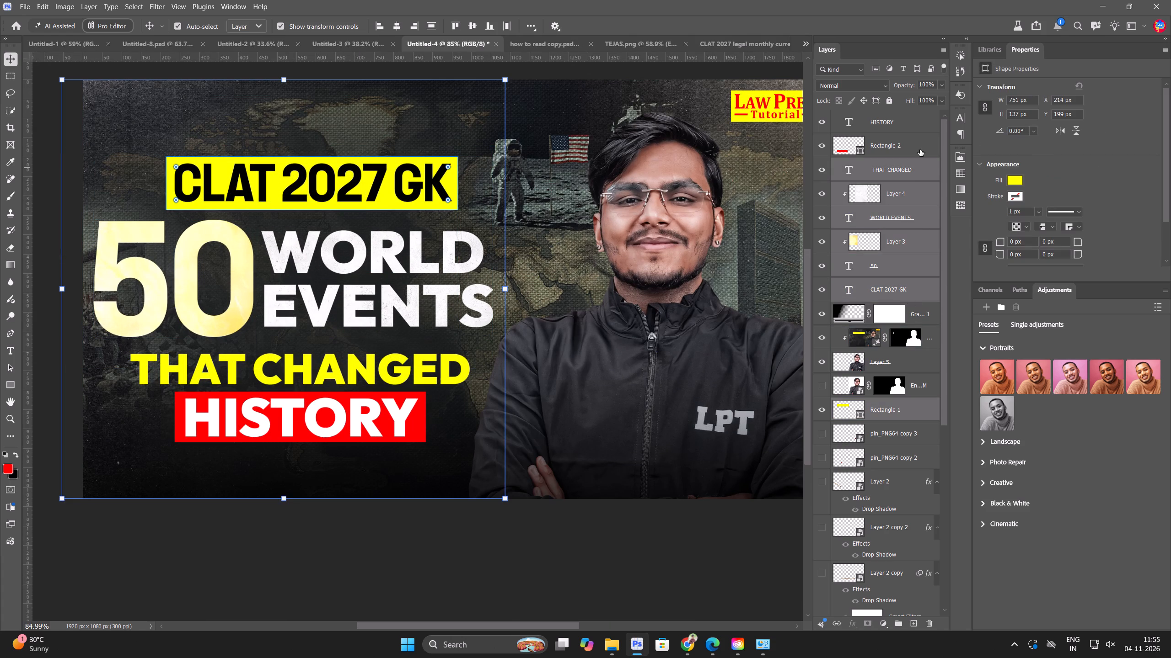
left_click(920, 148, "ctrl")
left_click(918, 120, "ctrl")
key("ctrl+g")
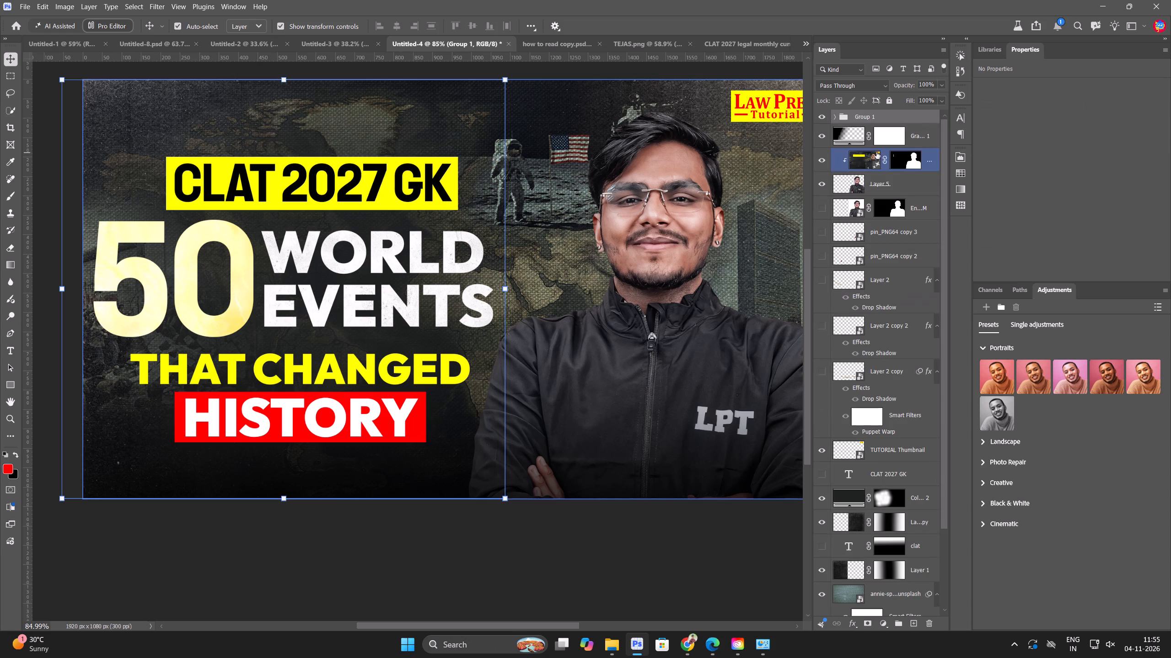
Add an outer glow in red FF0000 with size 35 px to the red rectangle behind HISTORY.
left_click(834, 113)
left_click(910, 160)
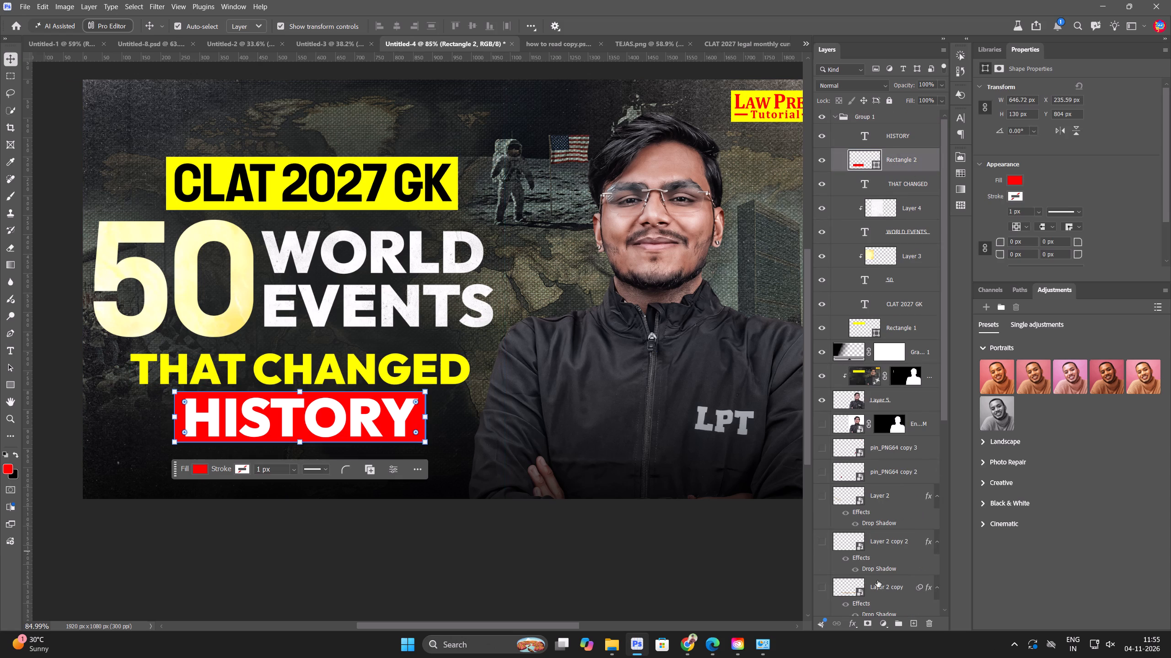
left_click(856, 629)
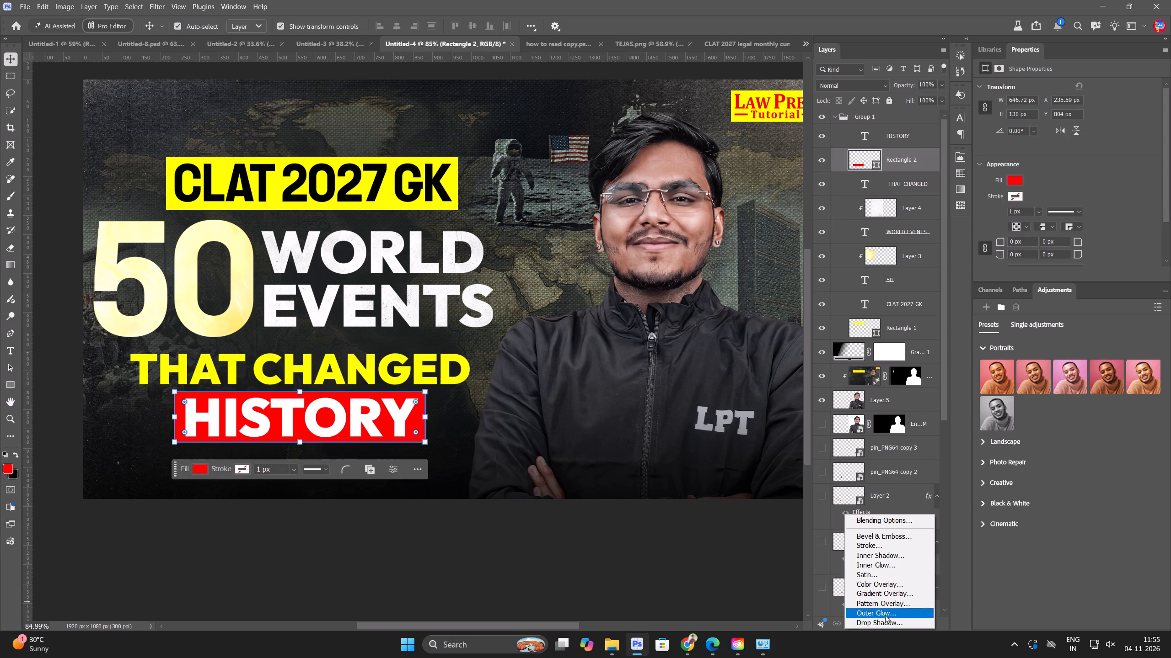
left_click(885, 617)
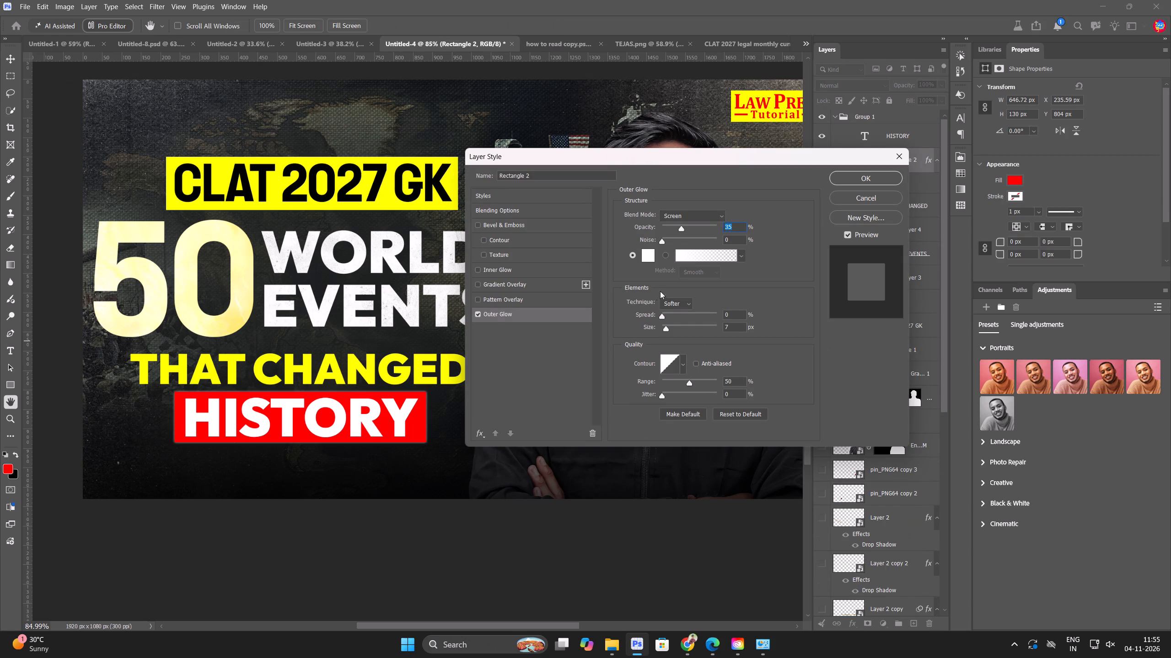
left_click(673, 327)
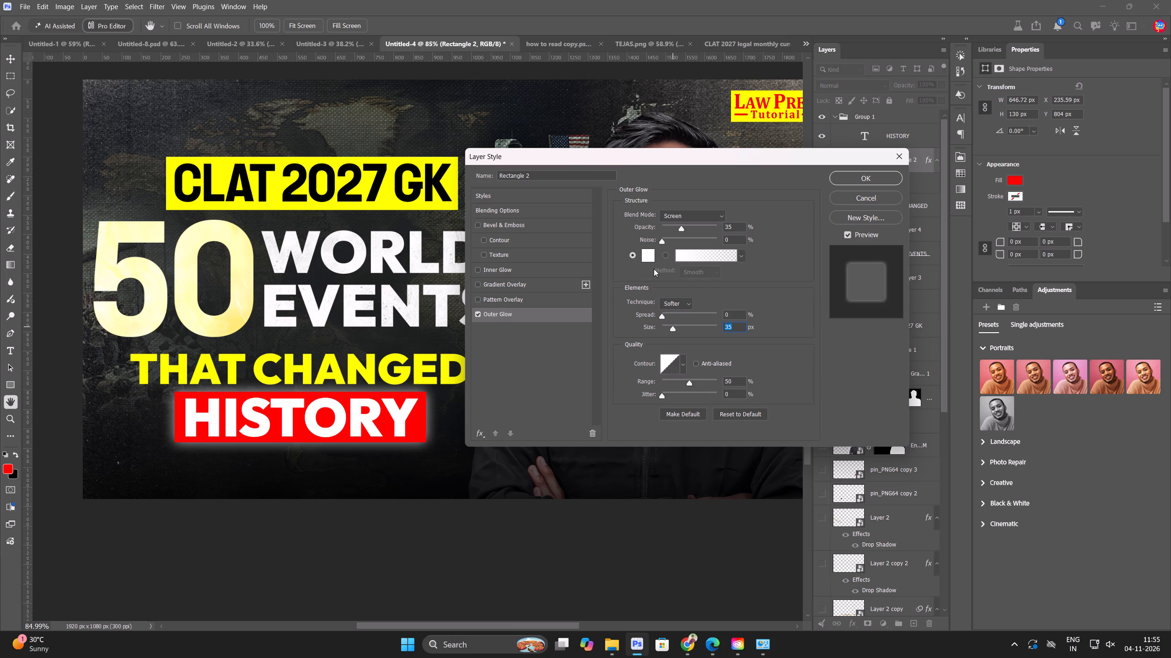
left_click(646, 256)
left_click_drag(475, 309, 678, 202)
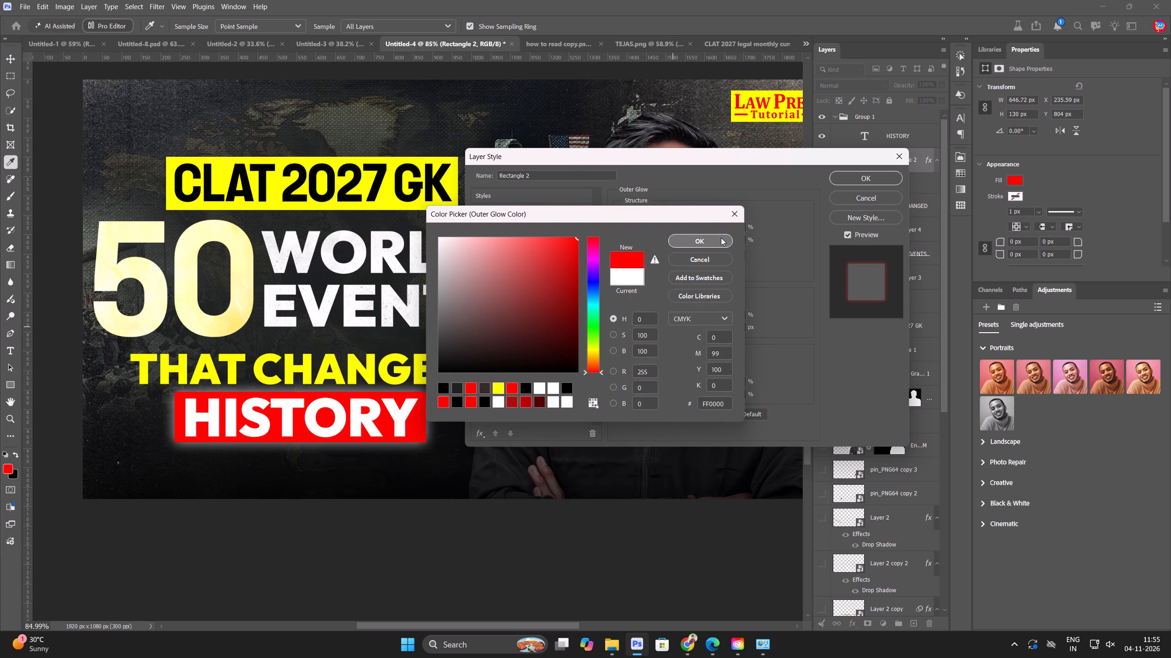
left_click(720, 239)
left_click(846, 184)
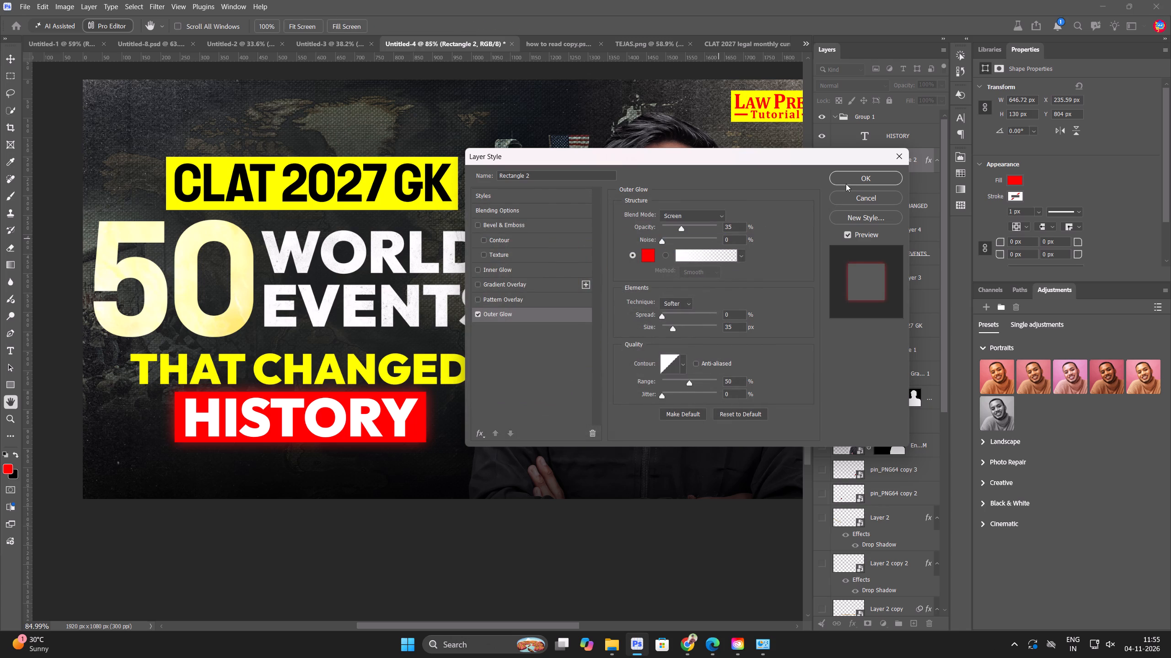
Apply a black Multiply drop shadow to the whole title group, slightly increasing the shadow's size.
scroll(598, 234, "down", 9)
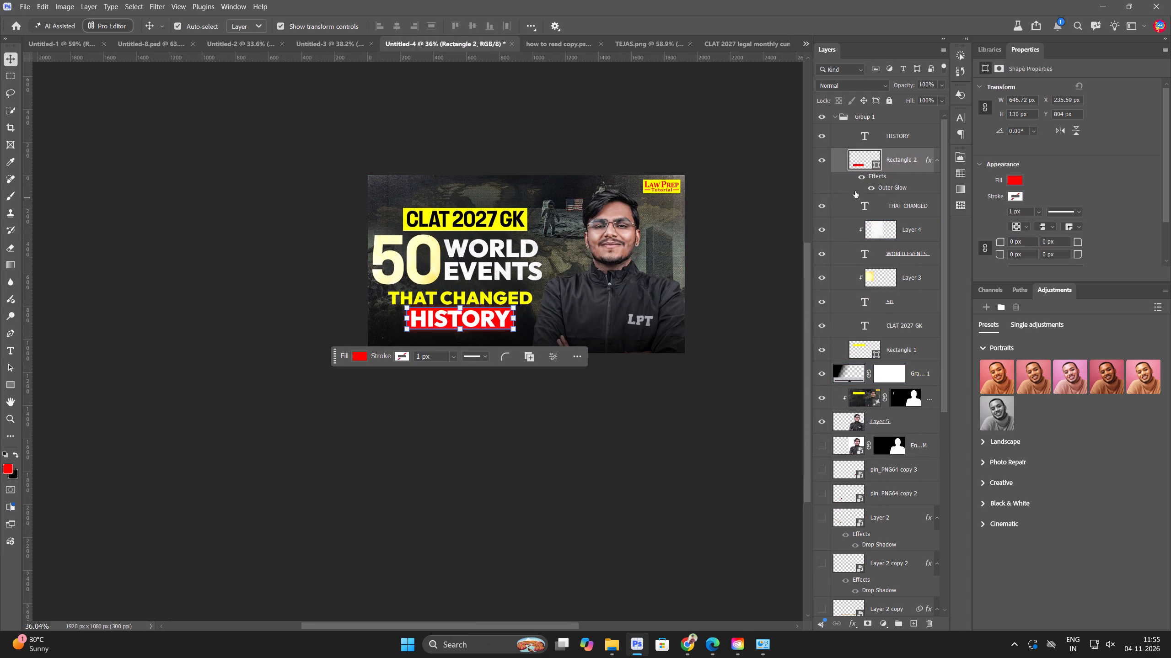
left_click(891, 121)
left_click(851, 624)
left_click(854, 616)
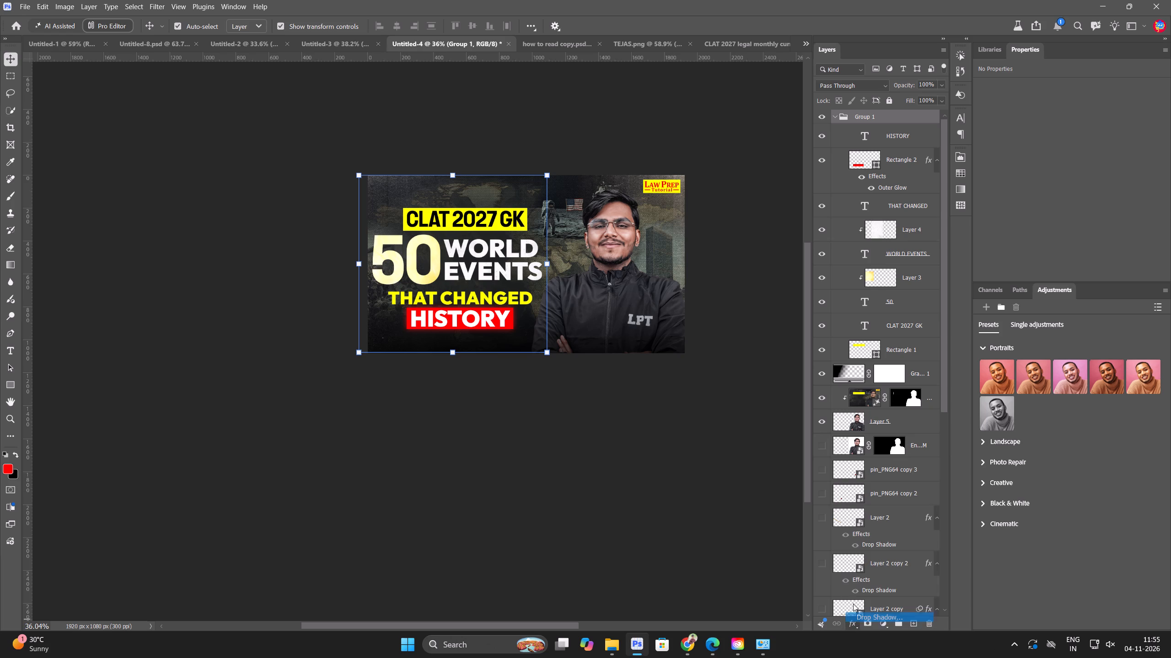
left_click_drag(669, 292, 674, 292)
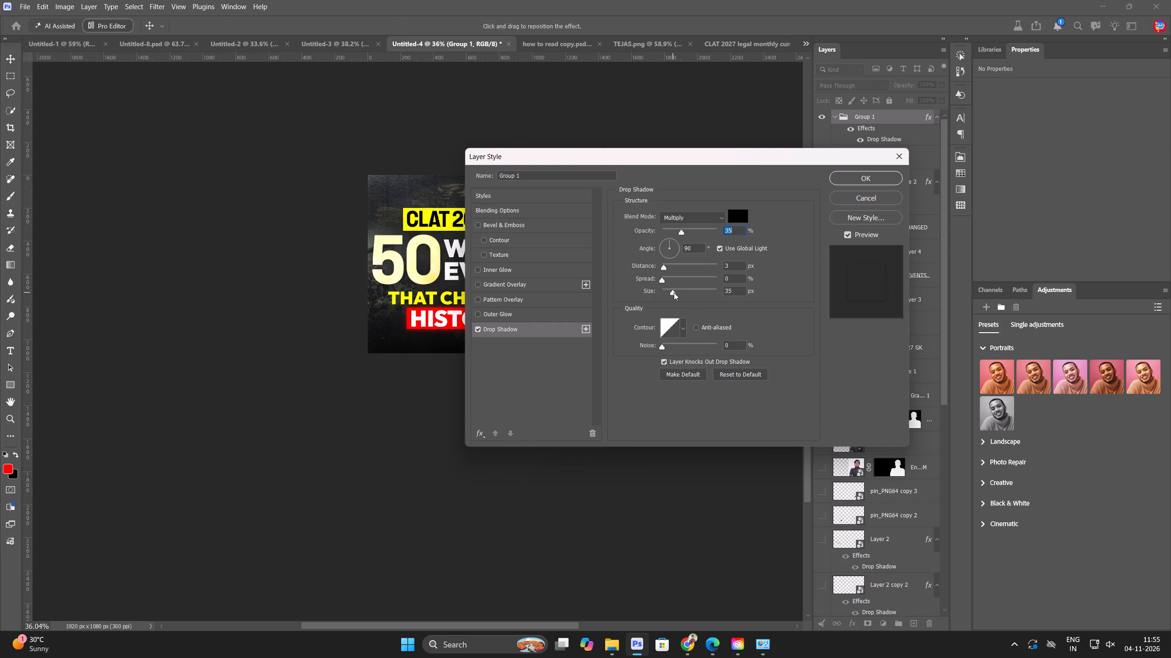
left_click_drag(674, 292, 676, 294)
left_click(849, 175)
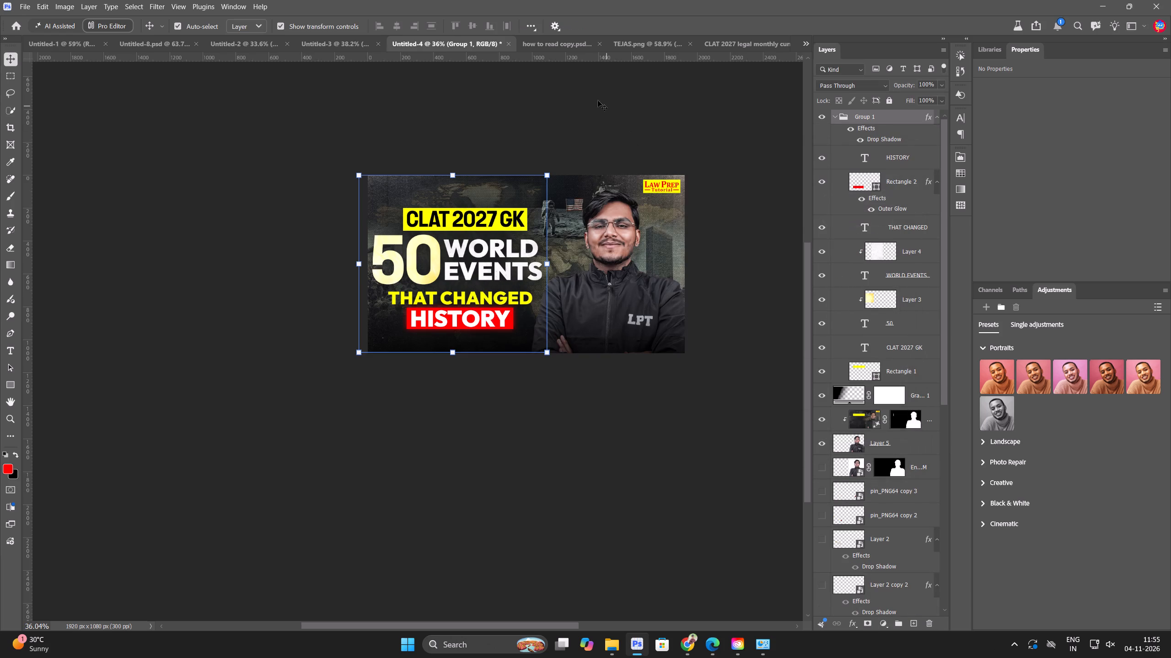
Copy the Color Fill 1 texture and Grain 1 layers from how to read copy.psd and paste them above the title group in Untitled-4.
left_click(568, 45)
scroll(868, 233, "up", 10)
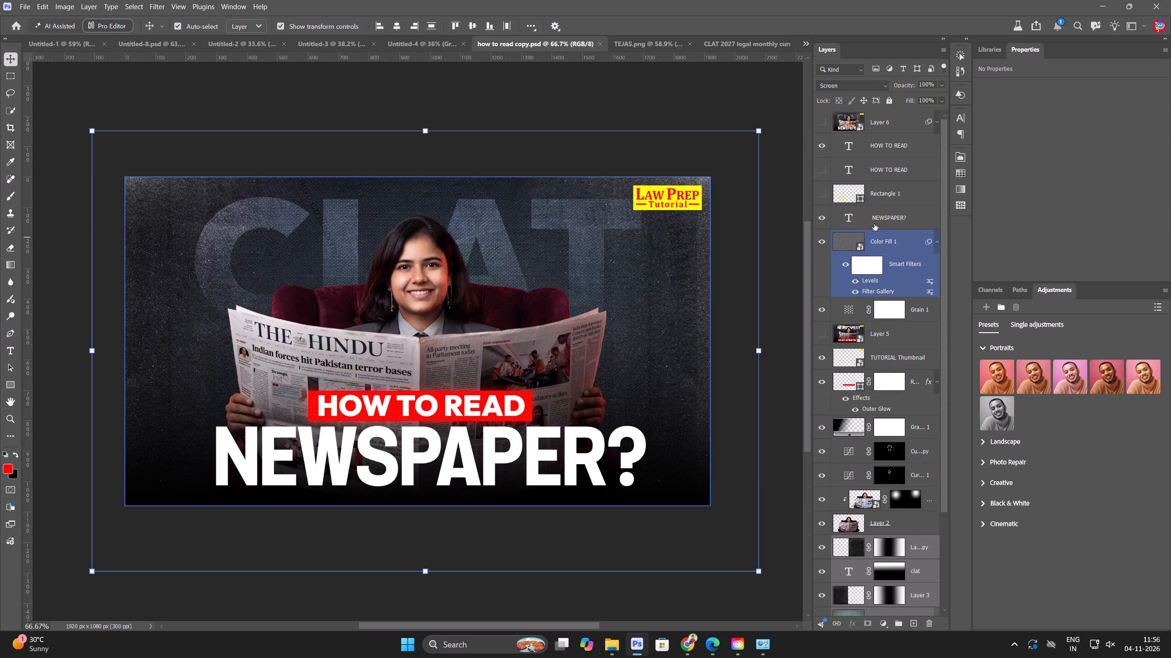
left_click(891, 238)
left_click(921, 309, "shift")
key("ctrl+c")
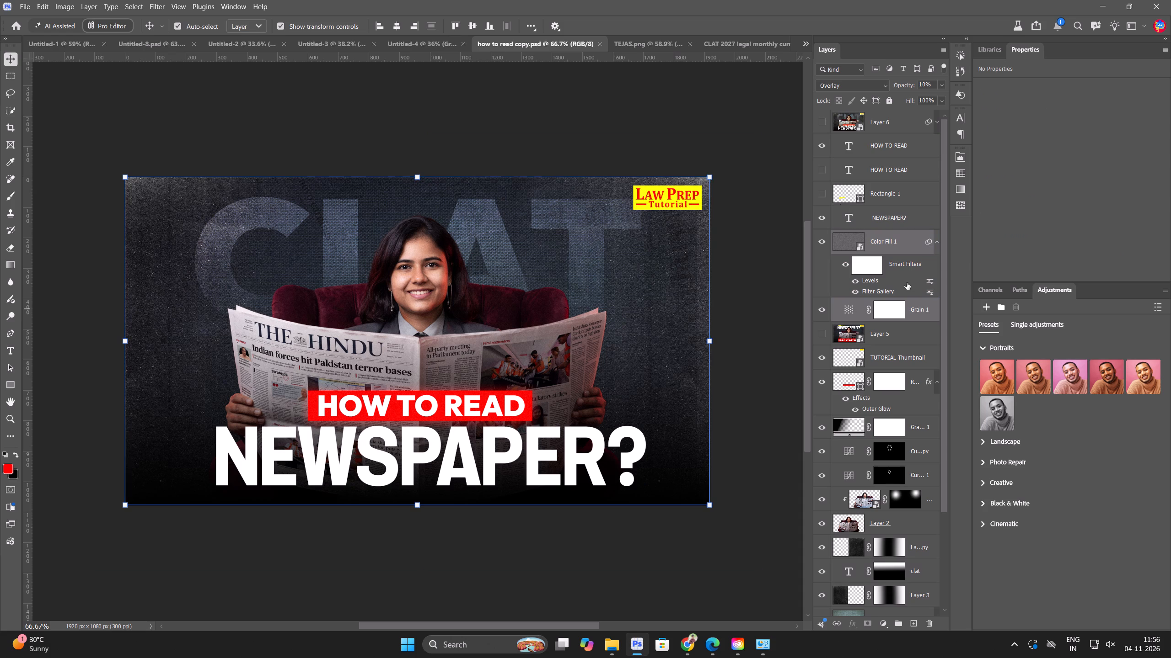
left_click(416, 40)
key("ctrl+v")
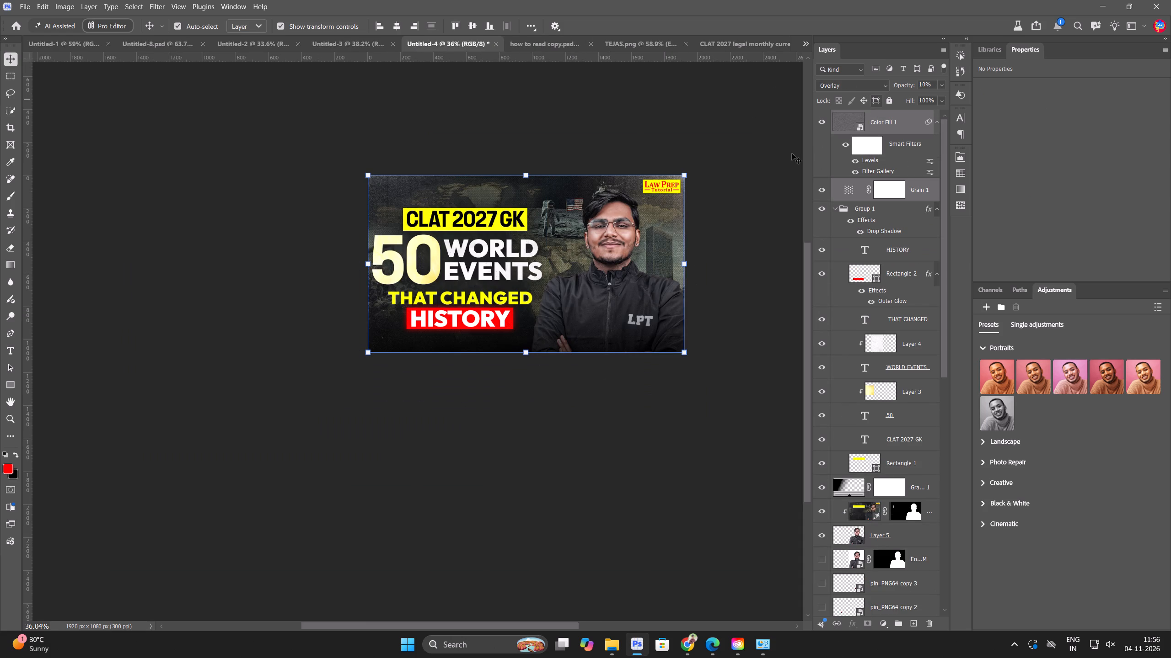
scroll(773, 164, "up", 19)
scroll(509, 228, "down", 11)
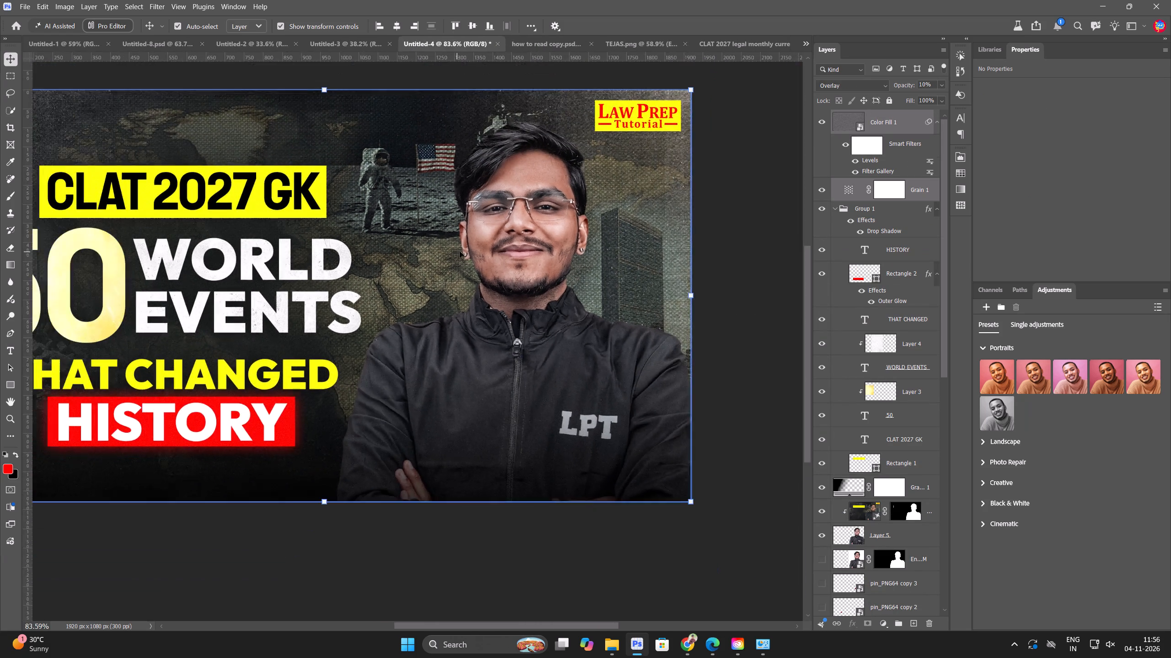
scroll(460, 251, "up", 1)
scroll(463, 251, "down", 6)
left_click(681, 266)
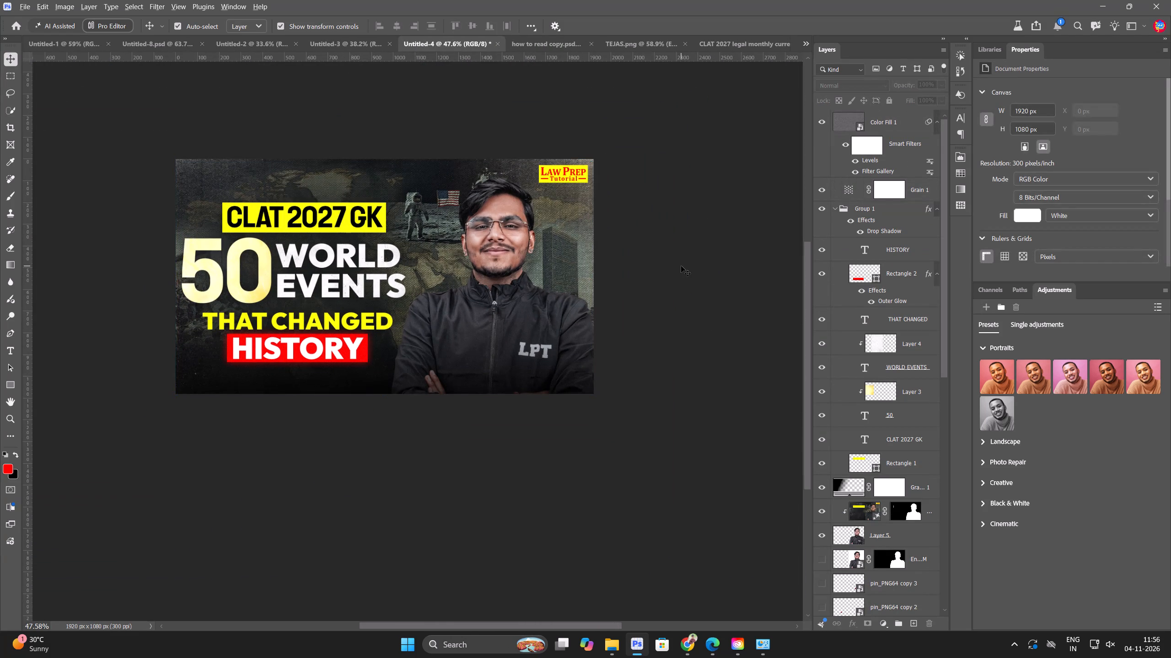
scroll(281, 299, "up", 4)
Nudge the yellow THAT CHANGED text slightly upward, away from the red HISTORY rectangle.
left_click(245, 278)
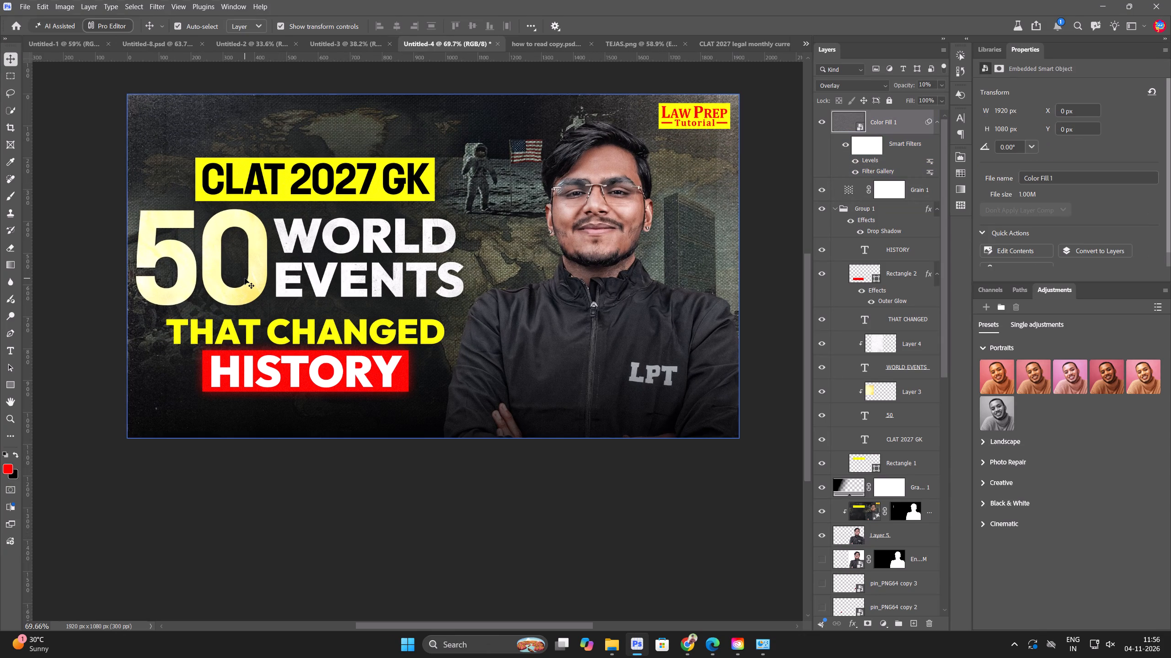
left_click(376, 329)
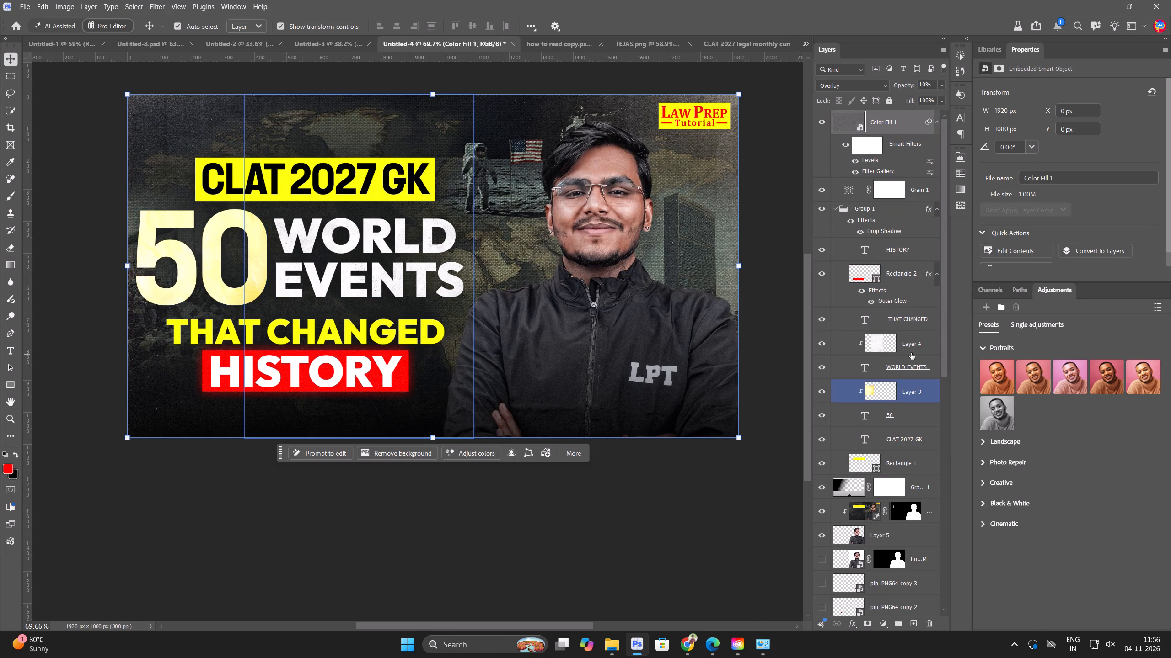
left_click(916, 314)
key("Up")
key("Up")
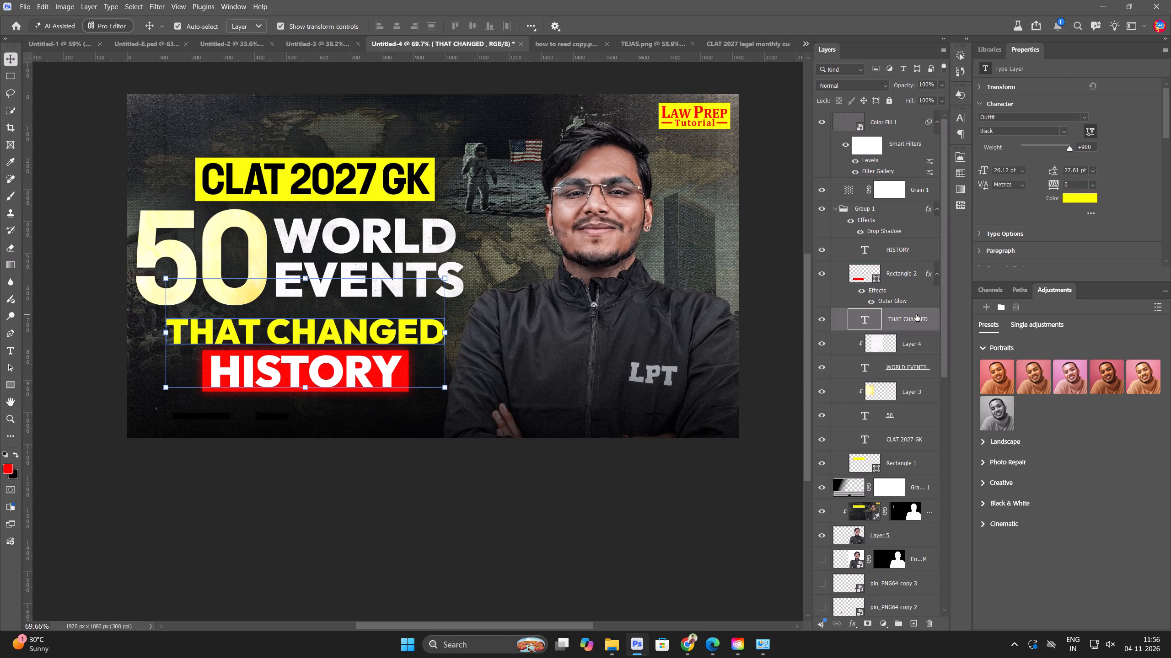
key("Up")
key("Up")
key("Up")
key("Up")
key("Up")
key("Down")
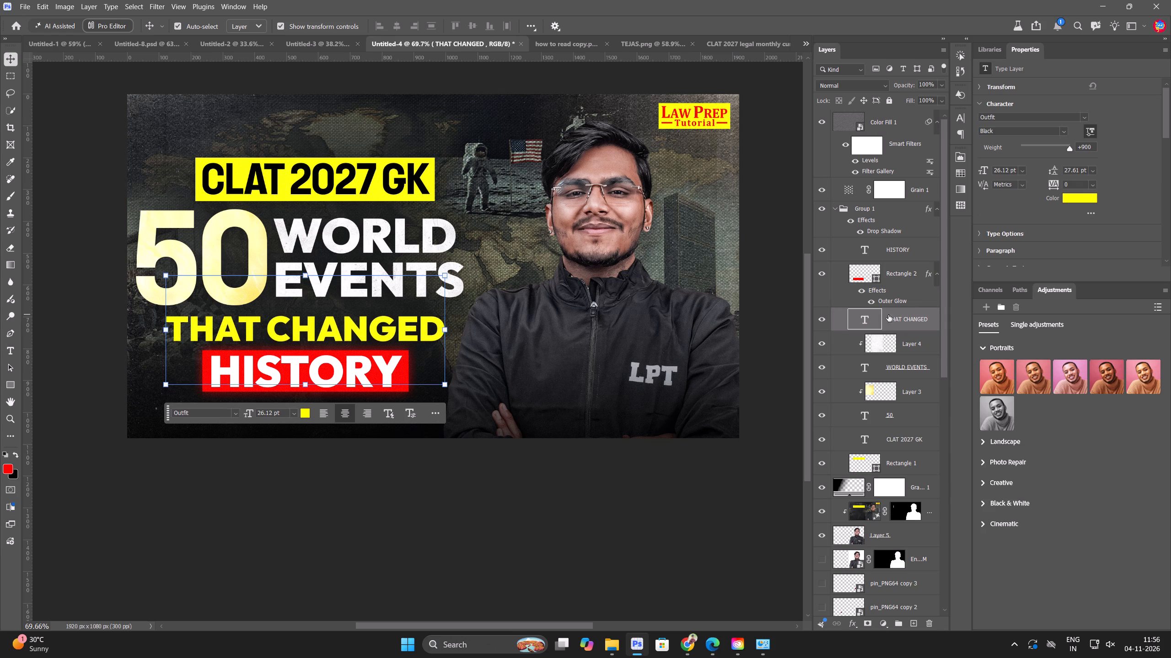
key("Up")
scroll(639, 310, "down", 4)
scroll(595, 316, "up", 1)
scroll(593, 317, "down", 5)
left_click(561, 159)
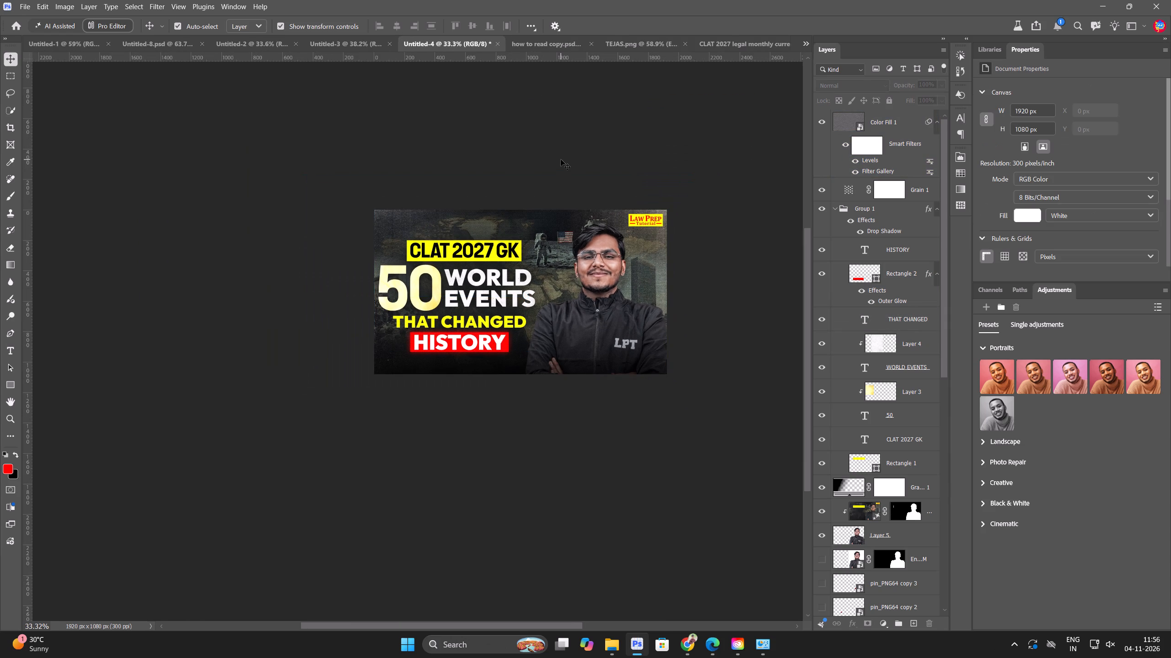
Stamp all visible layers into a new top layer and convert that merged layer to a smart object.
key("ctrl+alt+a")
key("ctrl+alt+shift+e")
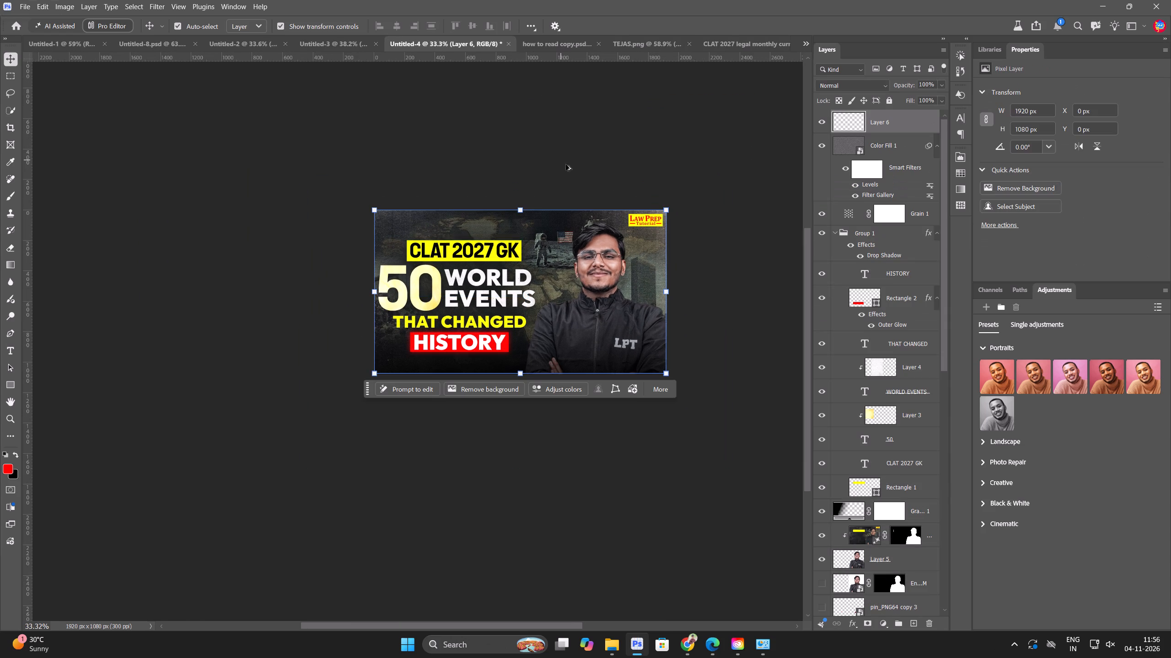
key("ctrl+alt+q")
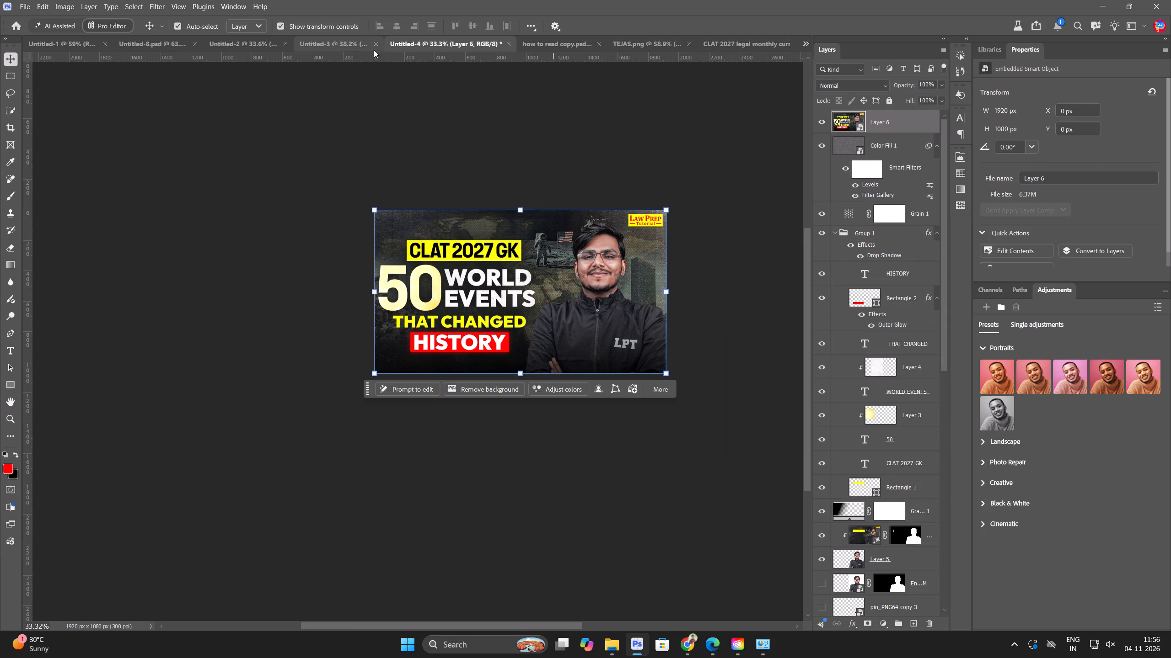
Paste the hidden top Layer 6 from how to read copy.psd into Untitled-4 and transfer its smart filter onto the merged thumbnail layer.
left_click(344, 50)
key("ctrl+Tab")
key("ctrl+Tab")
left_click(553, 45)
scroll(869, 152, "up", 4)
left_click(896, 125)
key("ctrl+c")
left_click(414, 48)
key("ctrl+v")
scroll(713, 184, "up", 4)
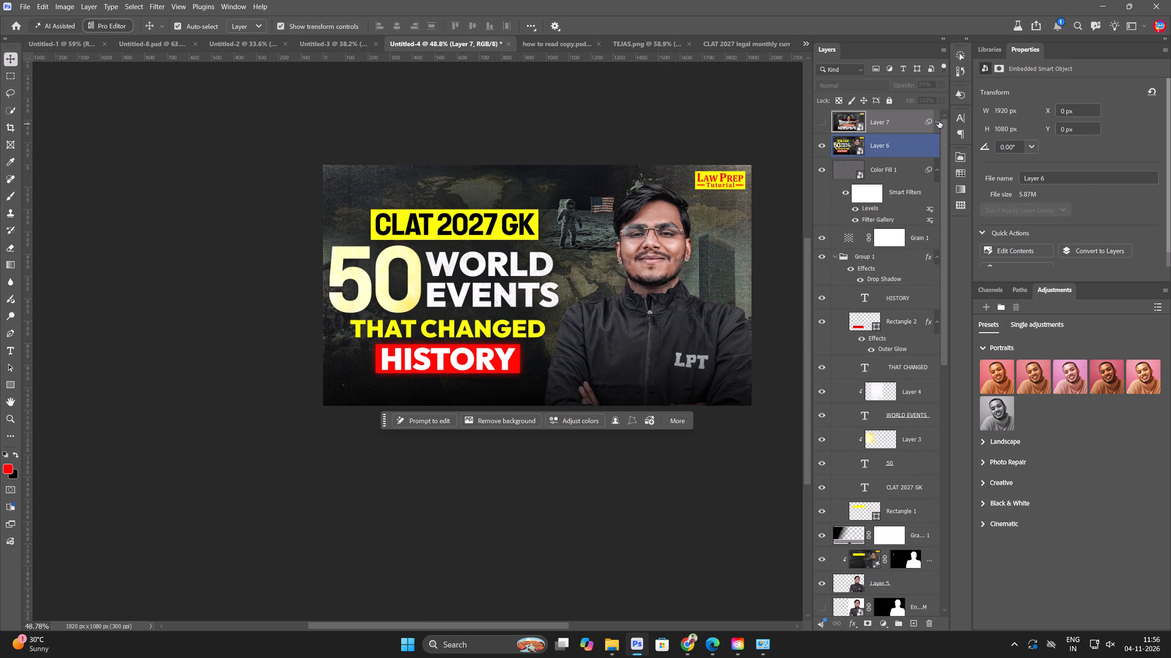
left_click_drag(927, 122, 918, 150)
scroll(720, 225, "up", 2)
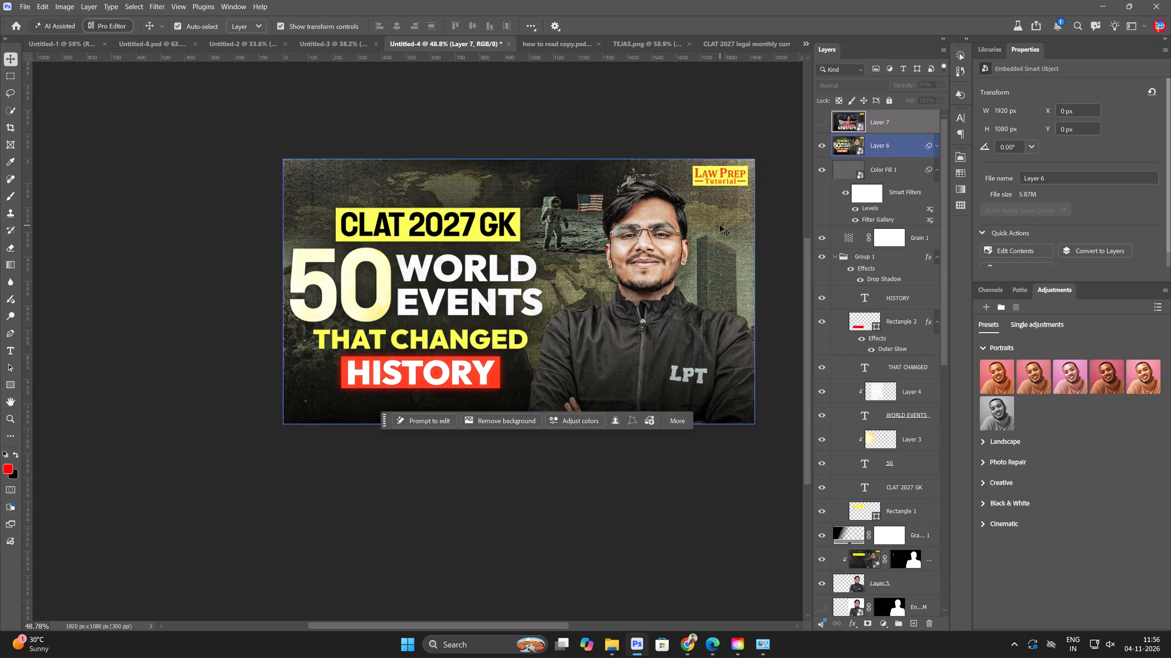
scroll(720, 225, "up", 8)
Lower the filtered merged layer's opacity to 39% and compare the effect on the portrait and background up close.
left_click(704, 224)
left_click_drag(905, 85, 869, 90)
scroll(611, 242, "down", 11)
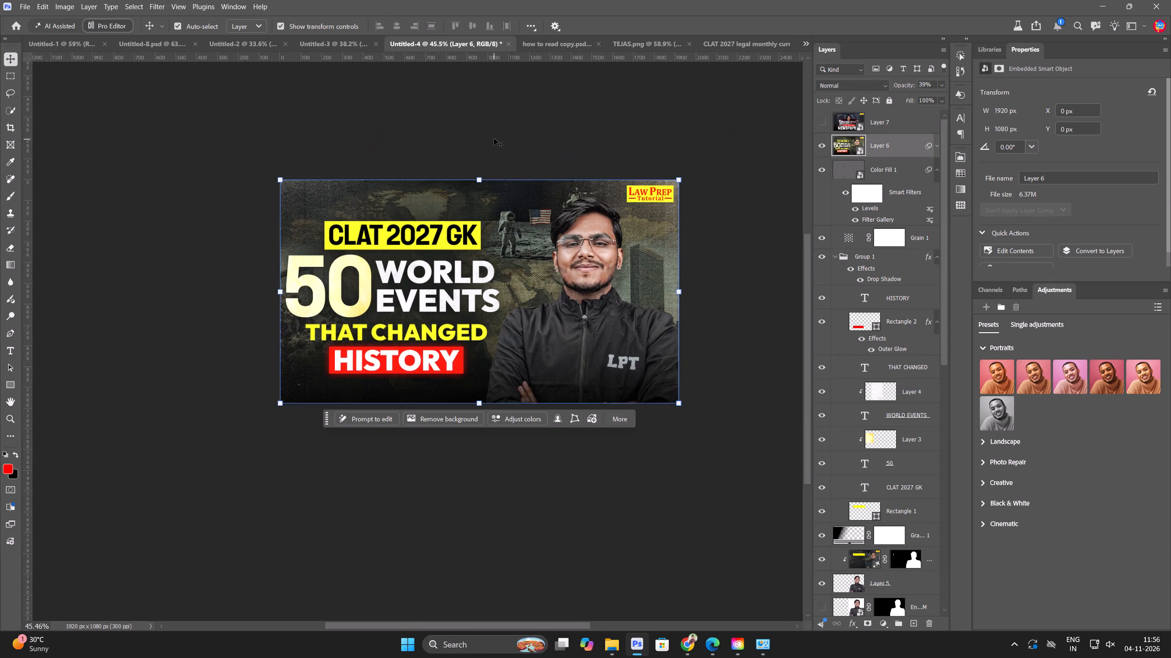
left_click(494, 138)
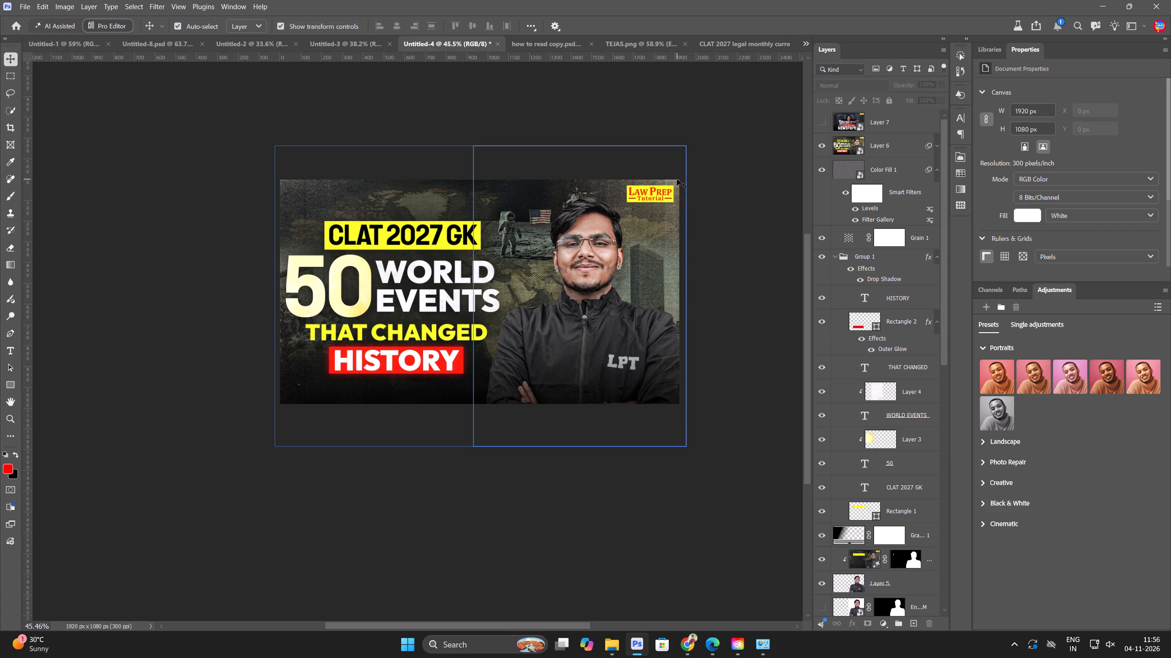
scroll(757, 196, "up", 20)
scroll(757, 196, "up", 3)
scroll(575, 220, "down", 6)
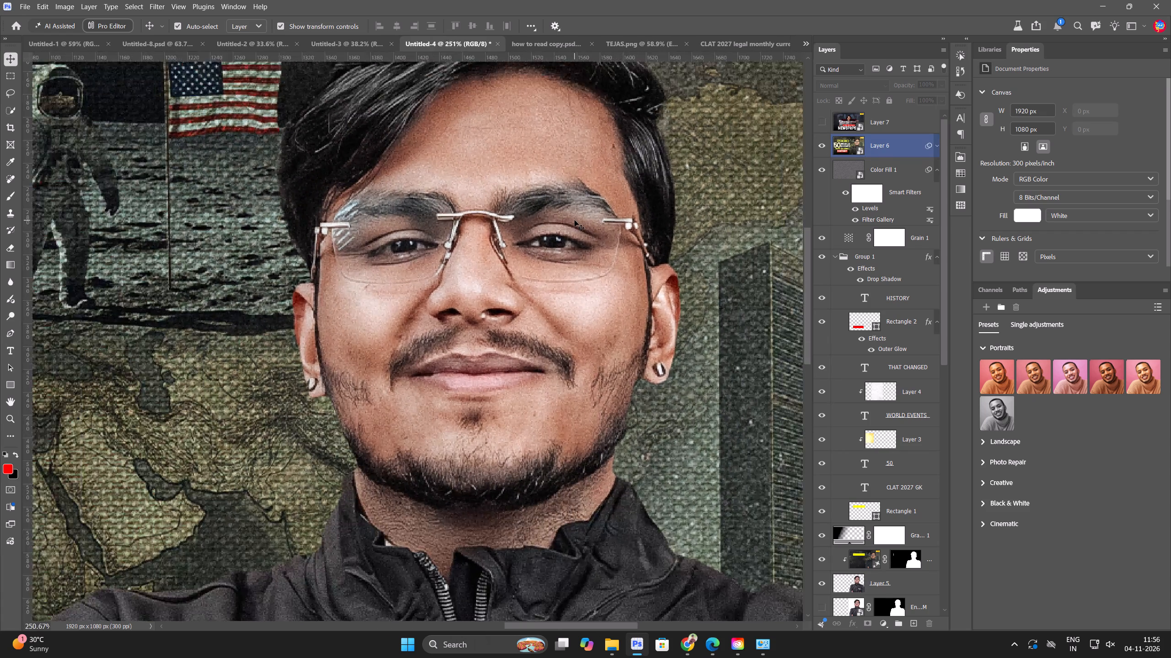
scroll(575, 220, "down", 13)
scroll(575, 220, "up", 1)
scroll(573, 222, "down", 6)
scroll(573, 223, "up", 1)
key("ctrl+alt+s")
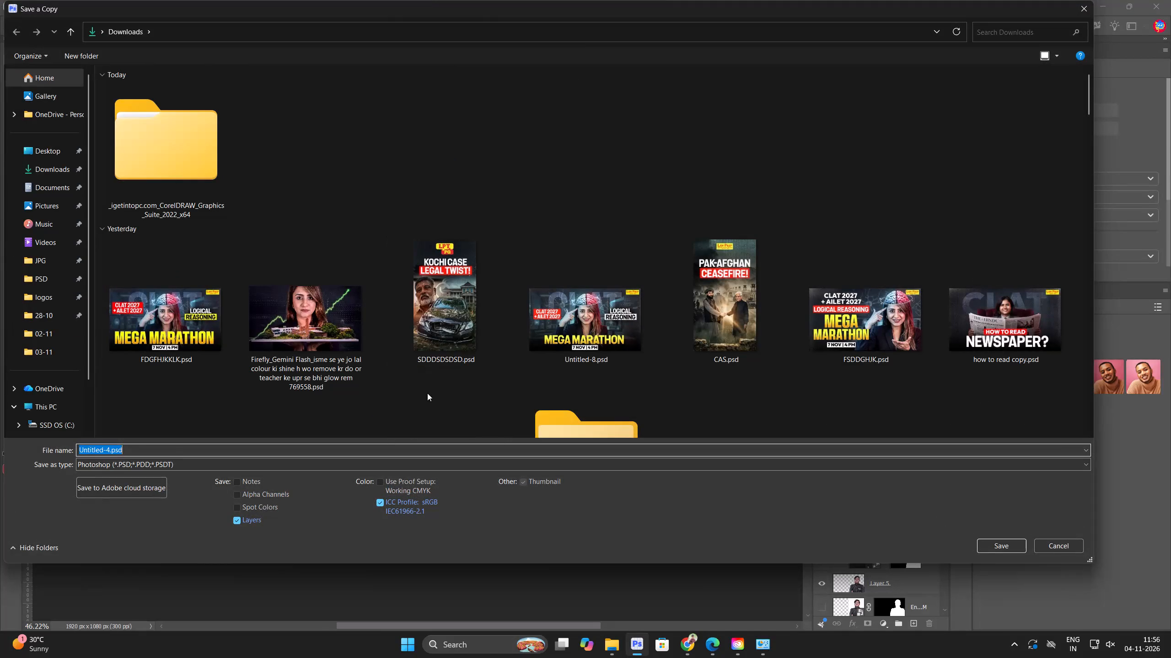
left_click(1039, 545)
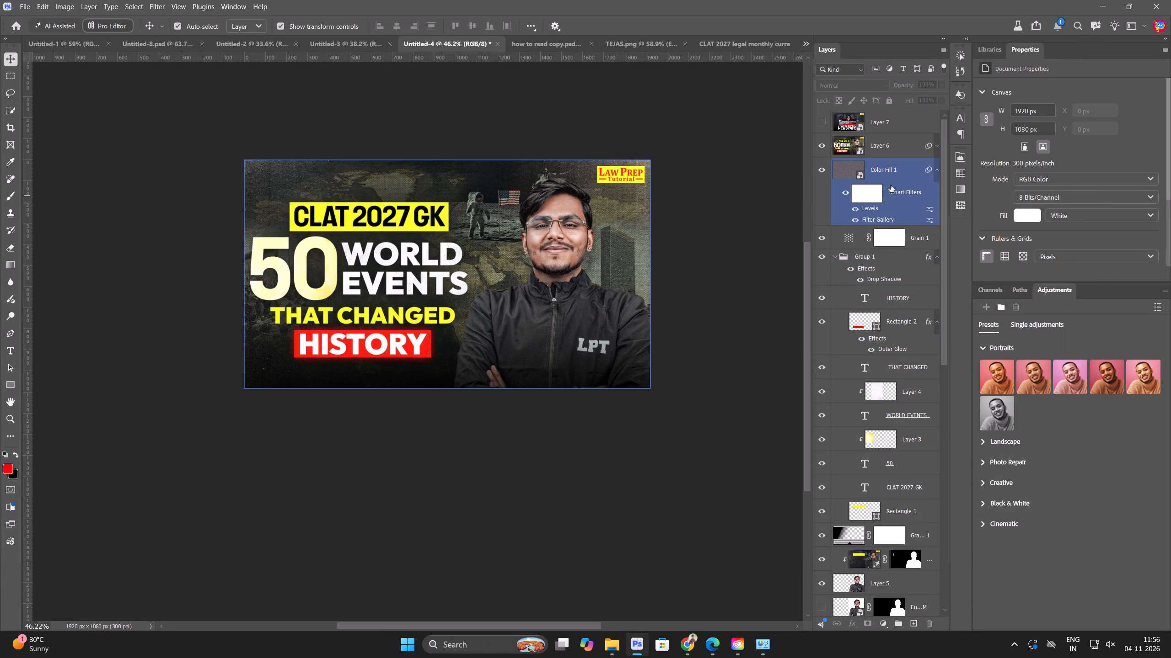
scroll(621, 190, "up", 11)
Start saving a JPEG copy and create a folder named 04-11 inside the JPG folder of LPT ALL DATA, leaving the copy unsaved.
key("ctrl+alt+s")
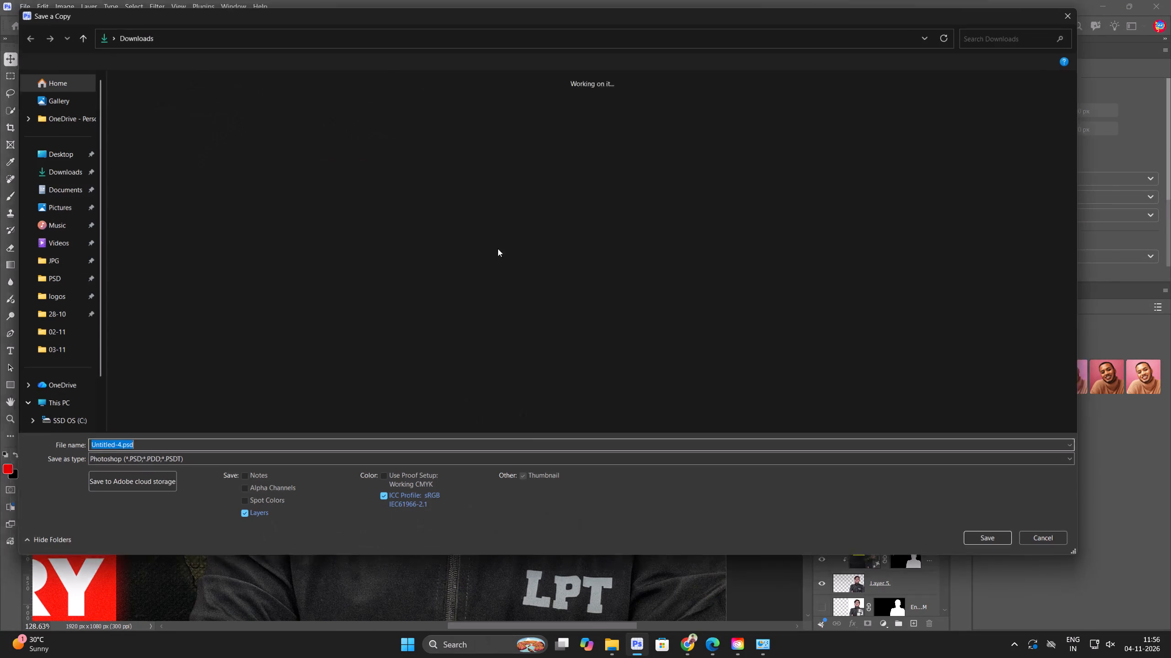
left_click(166, 464)
left_click(171, 304)
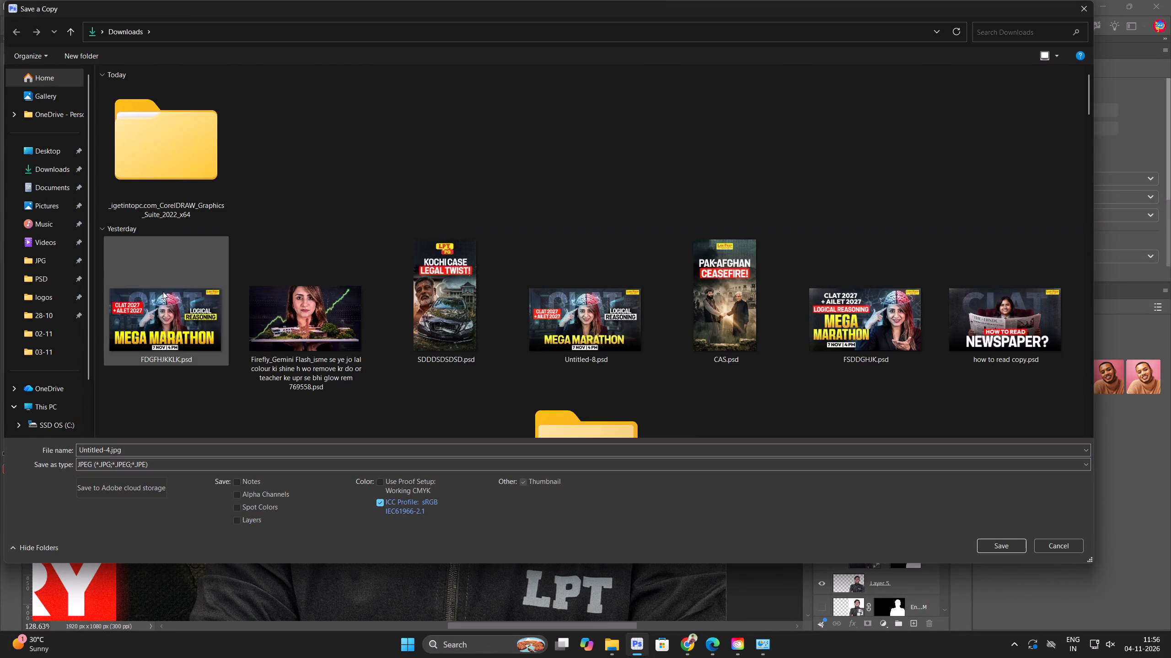
scroll(35, 350, "up", 1)
left_click(36, 353)
left_click(264, 34)
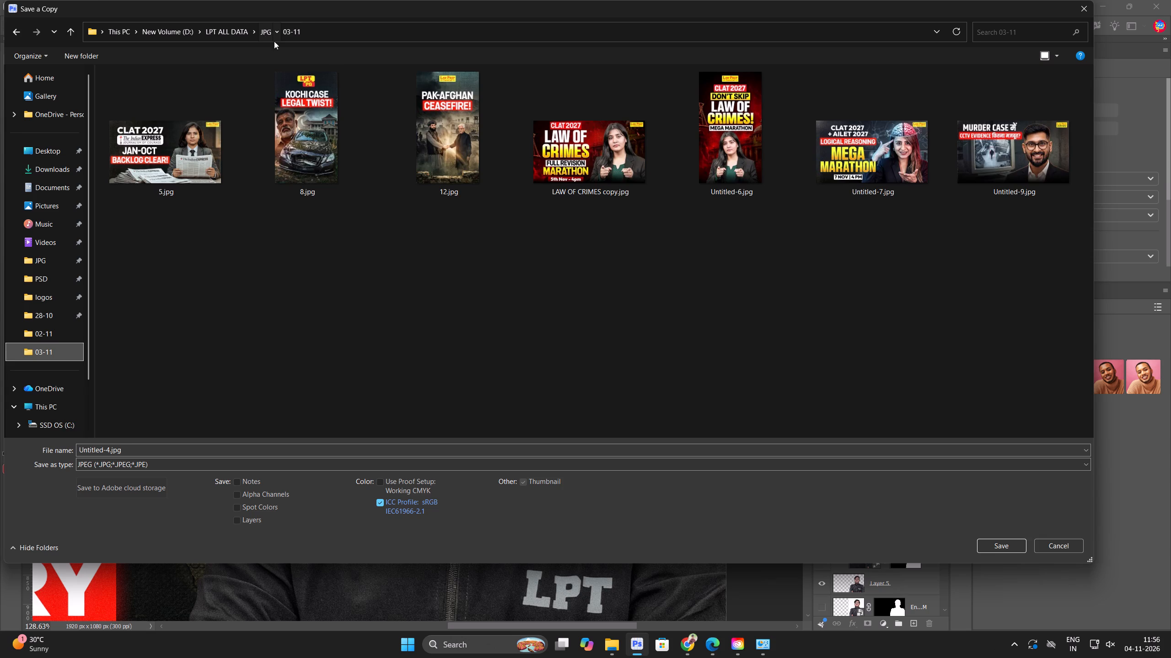
key("ctrl+shift+n")
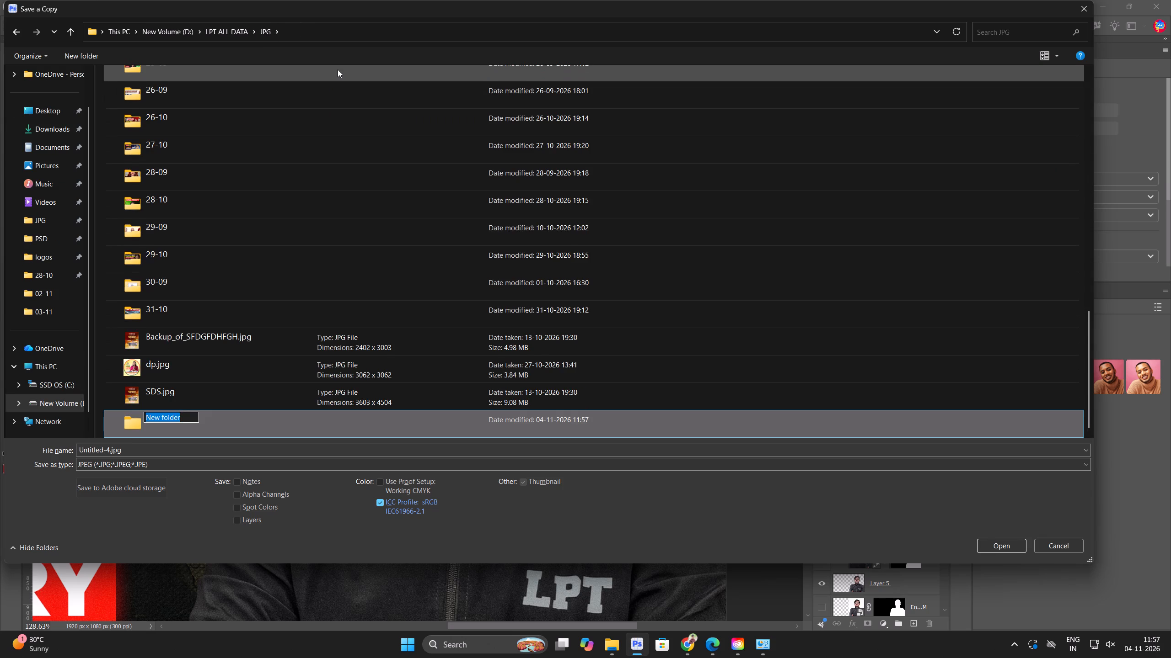
type("04-11")
key("Return")
key("Return")
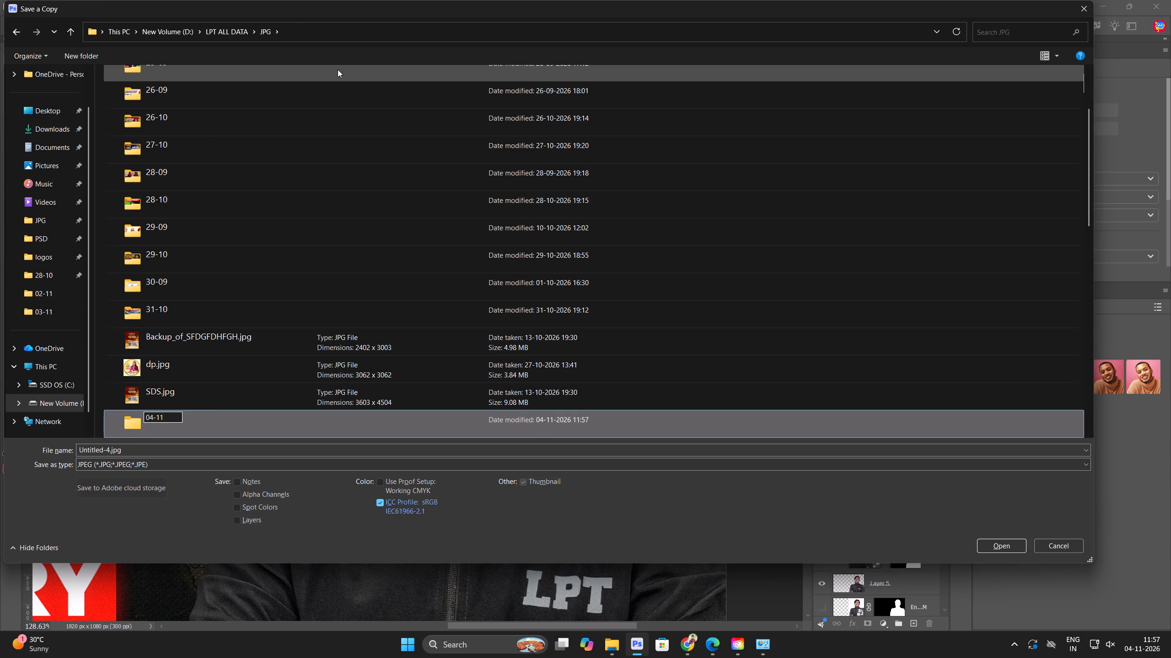
left_click(188, 457)
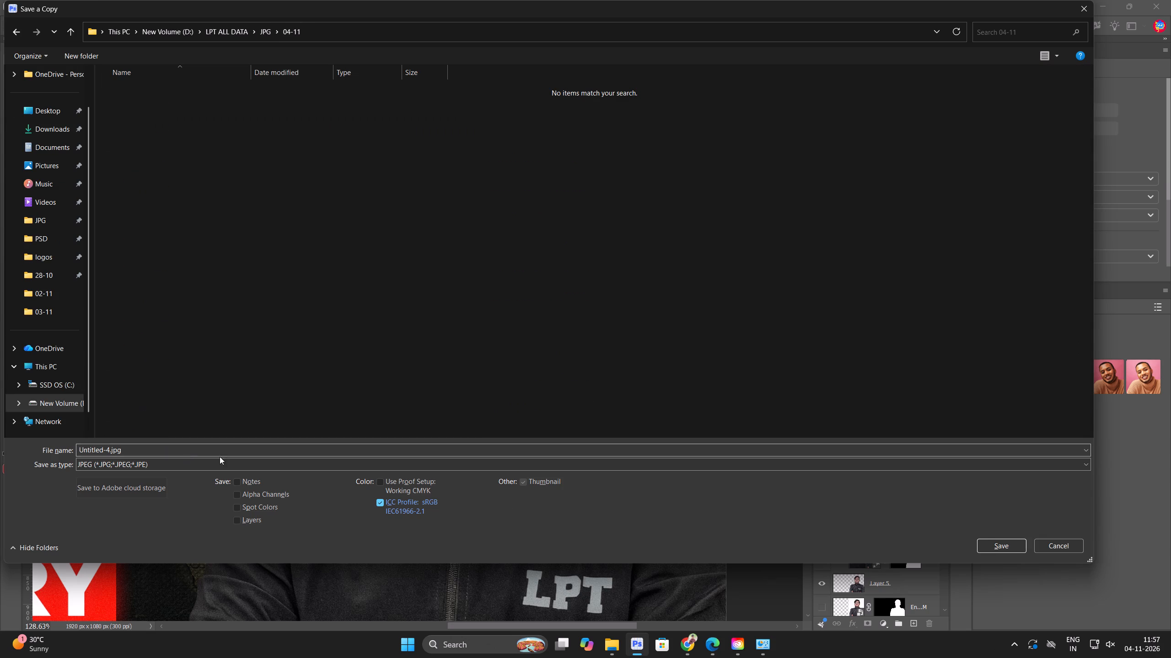
left_click(1058, 546)
Export the thumbnail as a PNG at 200% scale, 3840 x 2160 px, browsing to the JPG folder of LPT ALL DATA as destination.
key("ctrl+alt+shift+w")
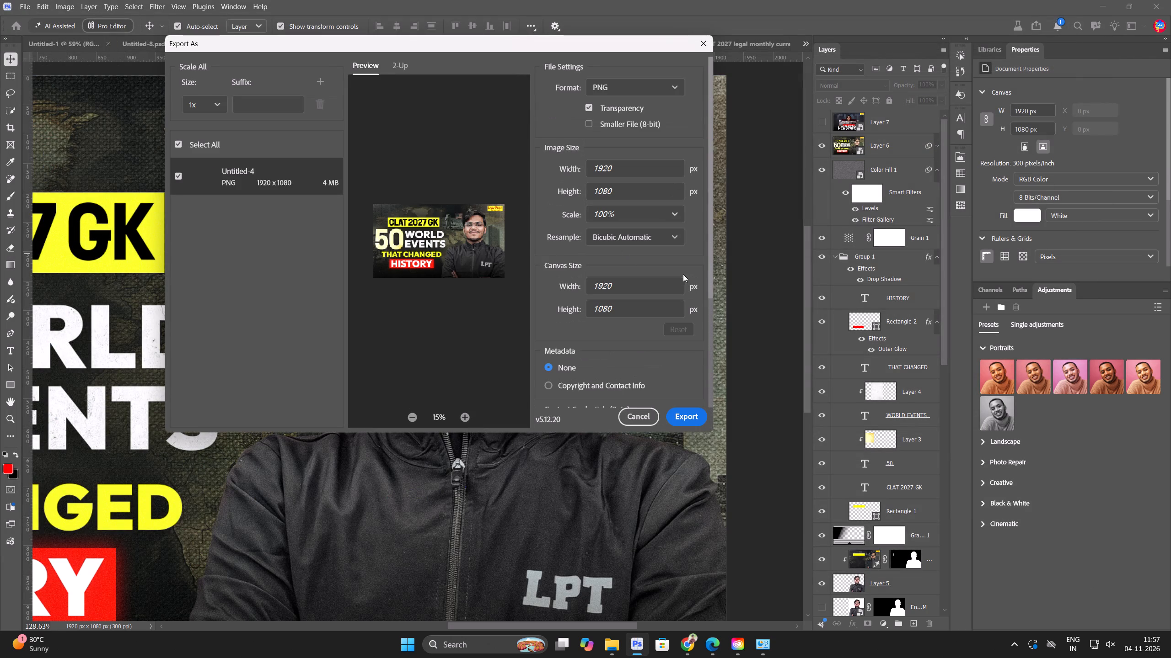
left_click(676, 218)
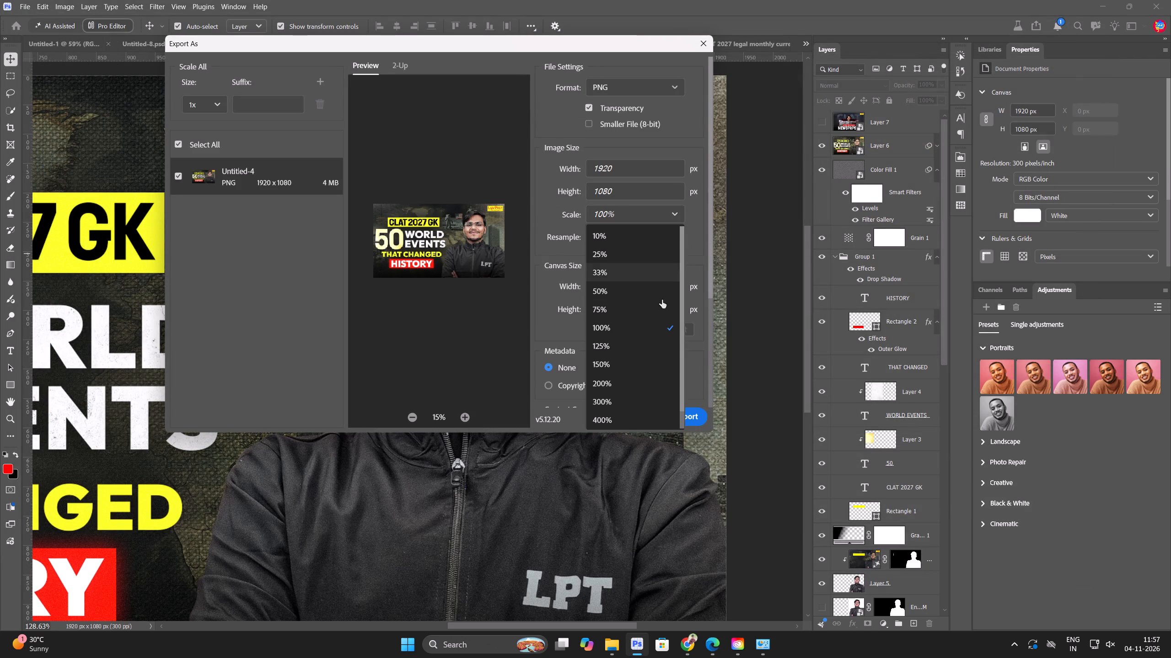
left_click(645, 380)
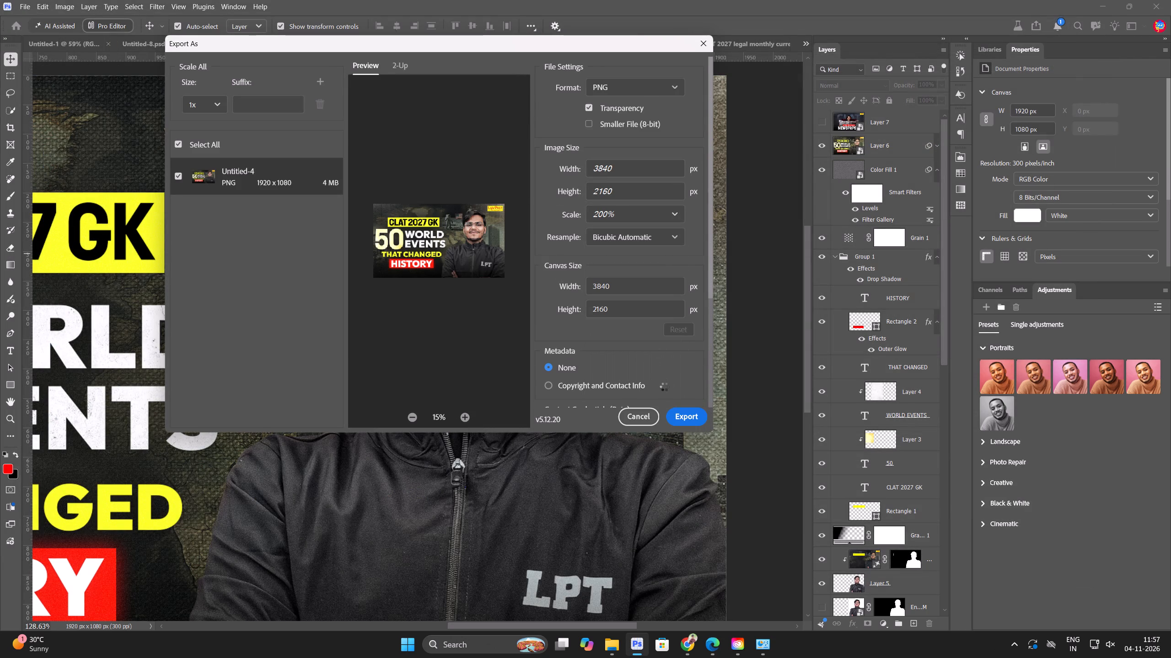
left_click(679, 419)
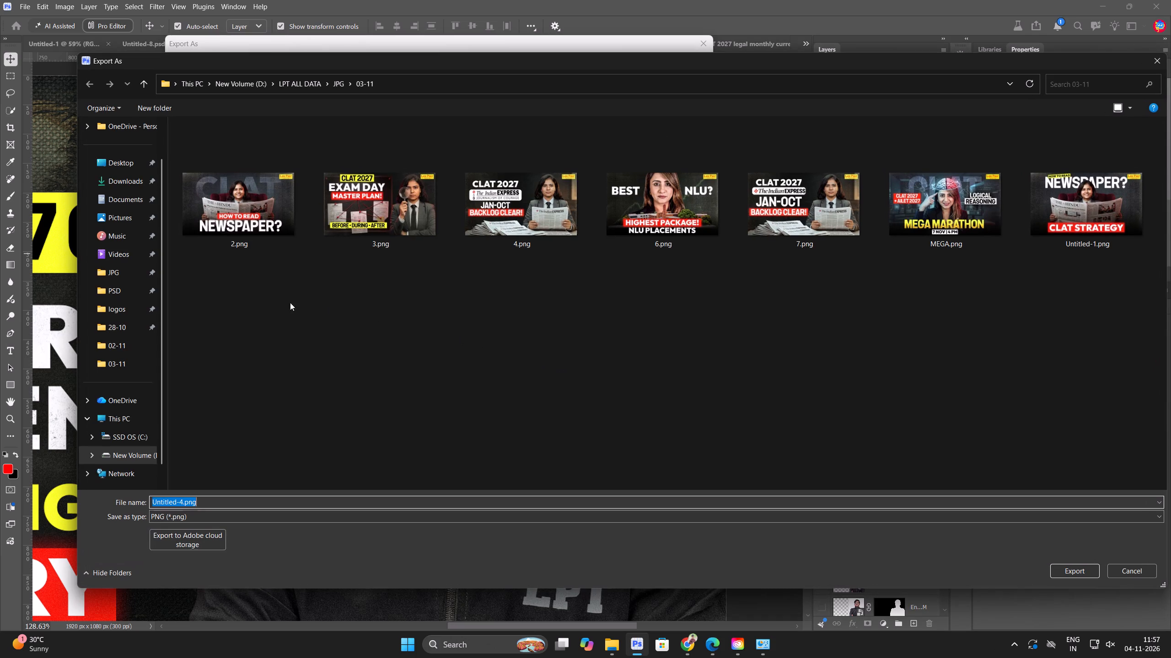
left_click(334, 86)
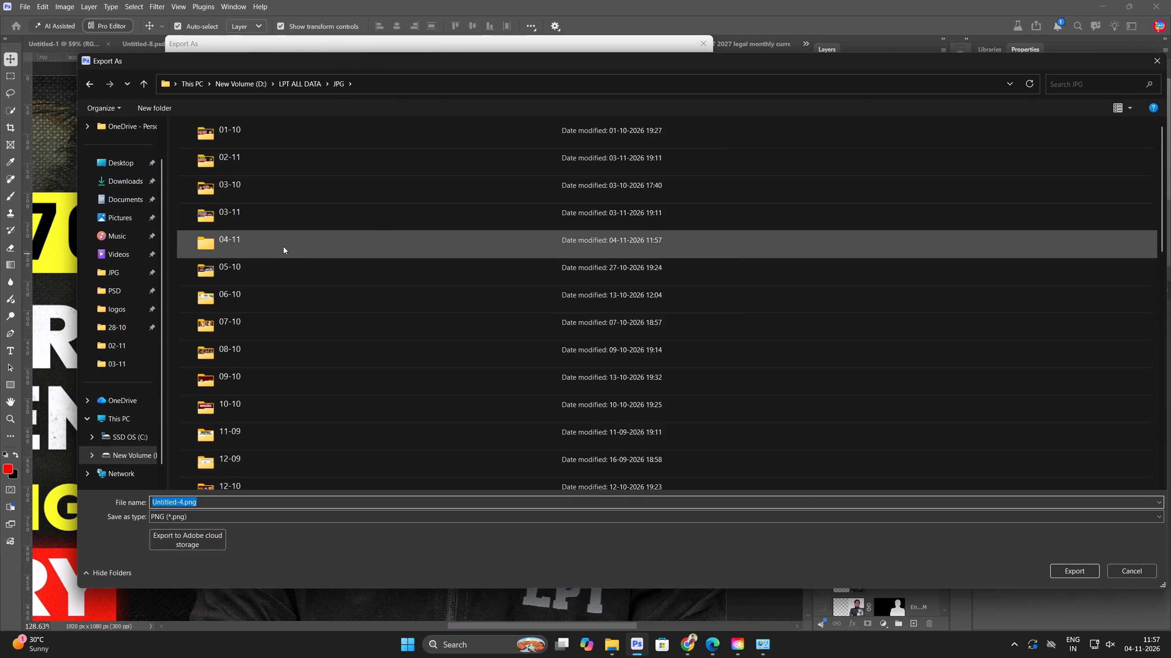
Export the PNG as Untitled-4.png into the 04-11 folder.
double_click(283, 246)
left_click(1068, 573)
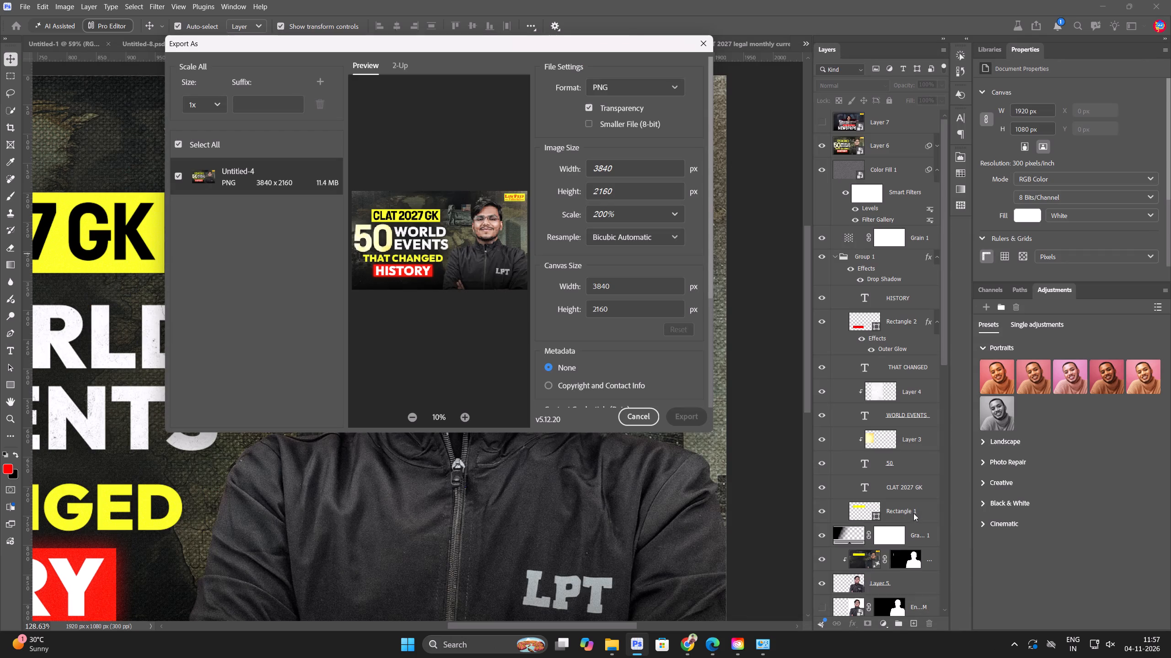
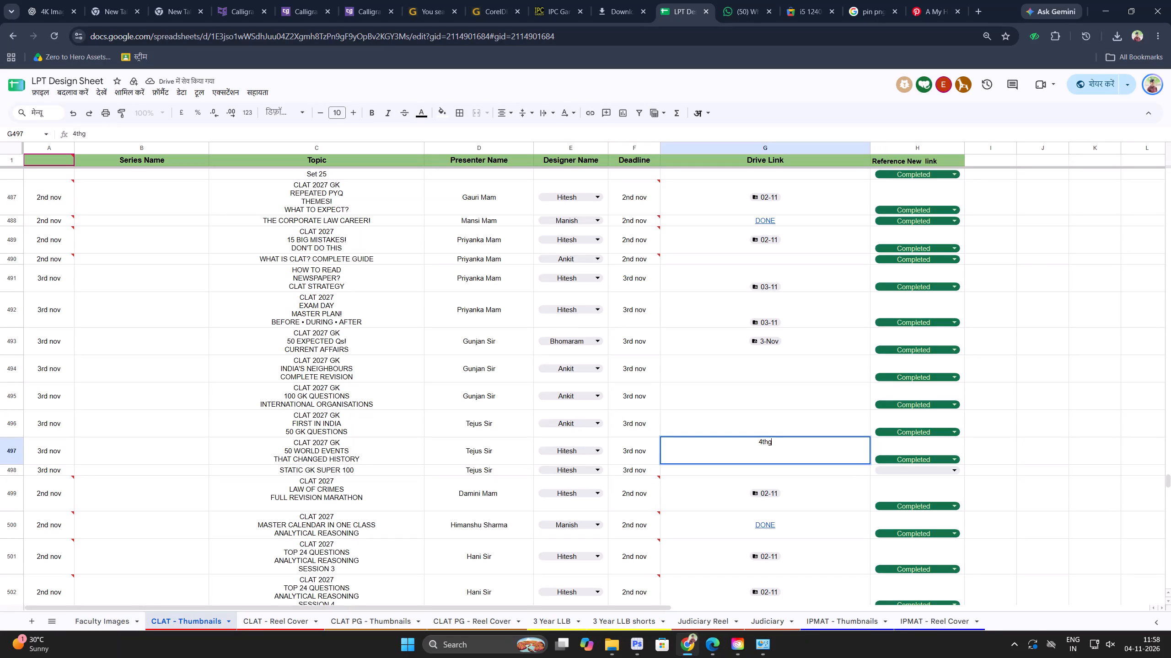
Correct the Drive Link entry for the 50 World Events That Changed History row to read 4th.
key("backslash")
key("BackSpace")
key("BackSpace")
left_click(833, 464)
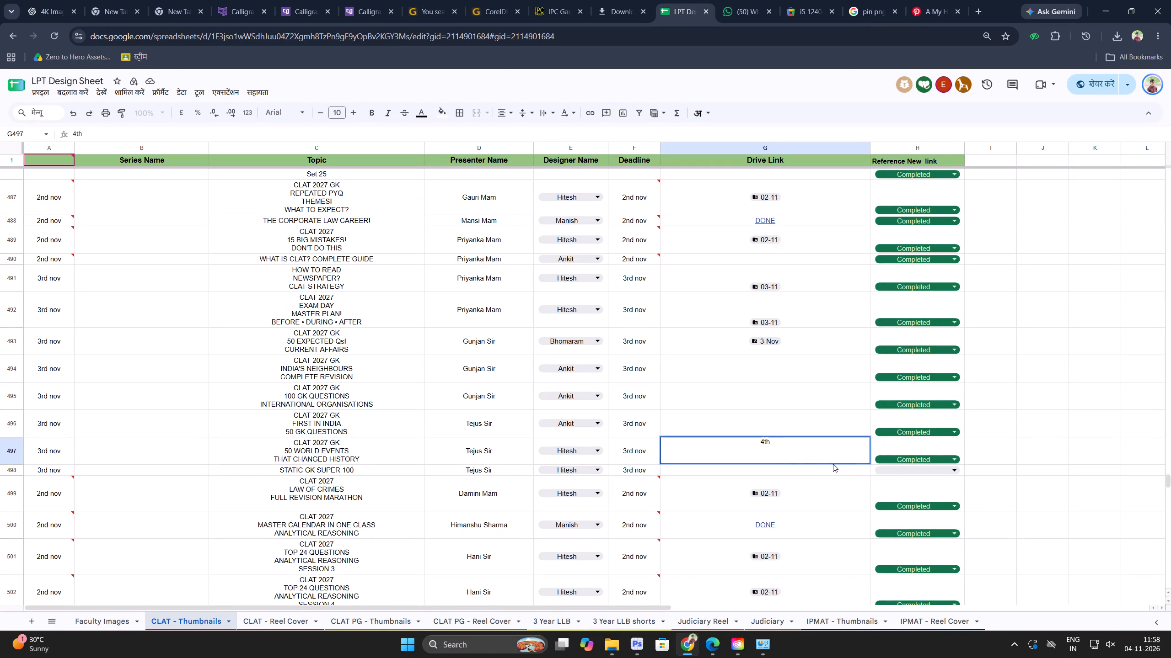
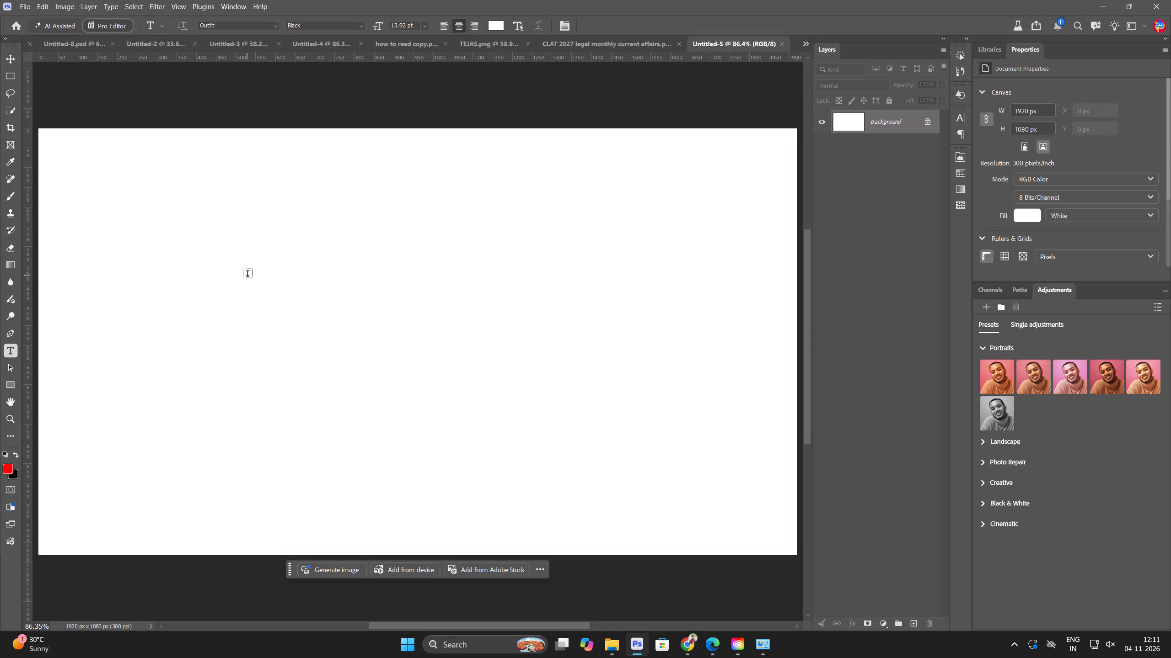
Paste STATIC GK SUPER 100 as a text layer in Untitled-5, colour it black, and cut SUPER 100 out of the line.
key("ctrl+v")
key("ctrl+a")
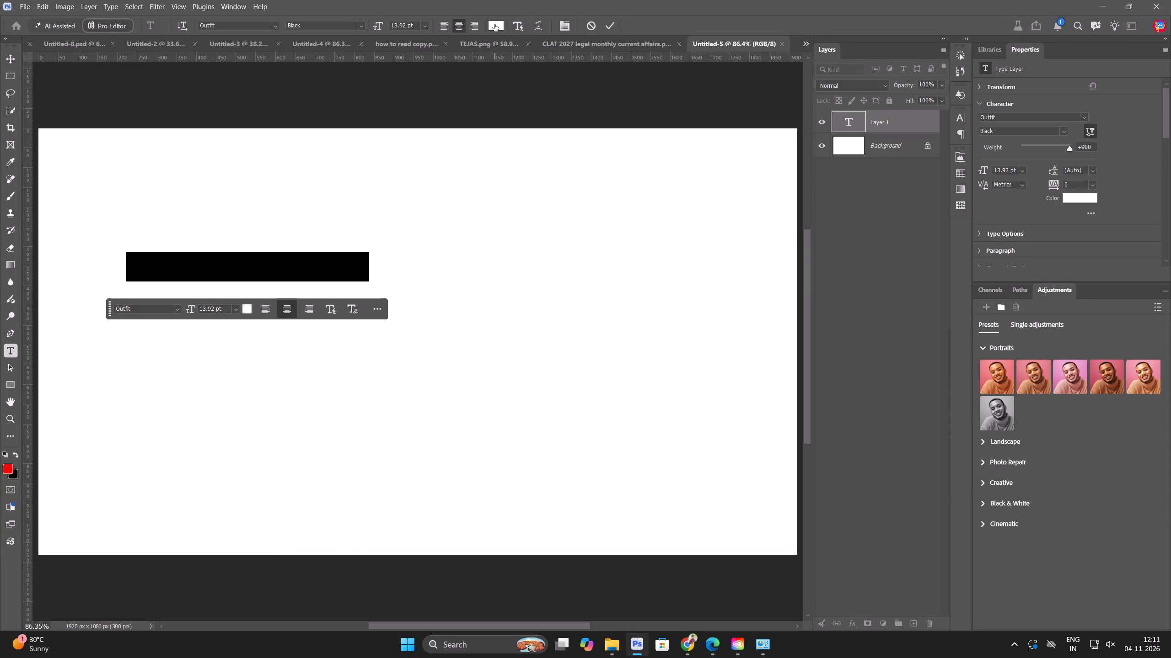
left_click(494, 25)
left_click_drag(504, 340, 408, 400)
left_click(697, 241)
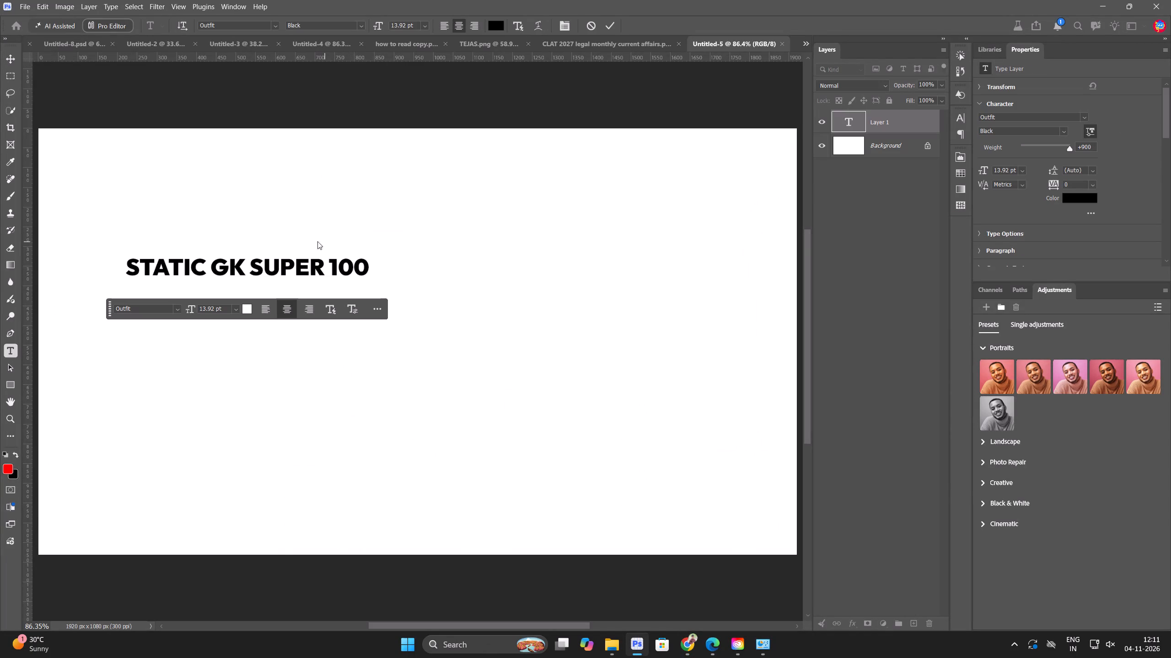
left_click(274, 265)
left_click_drag(250, 266, 510, 271)
key("ctrl+x")
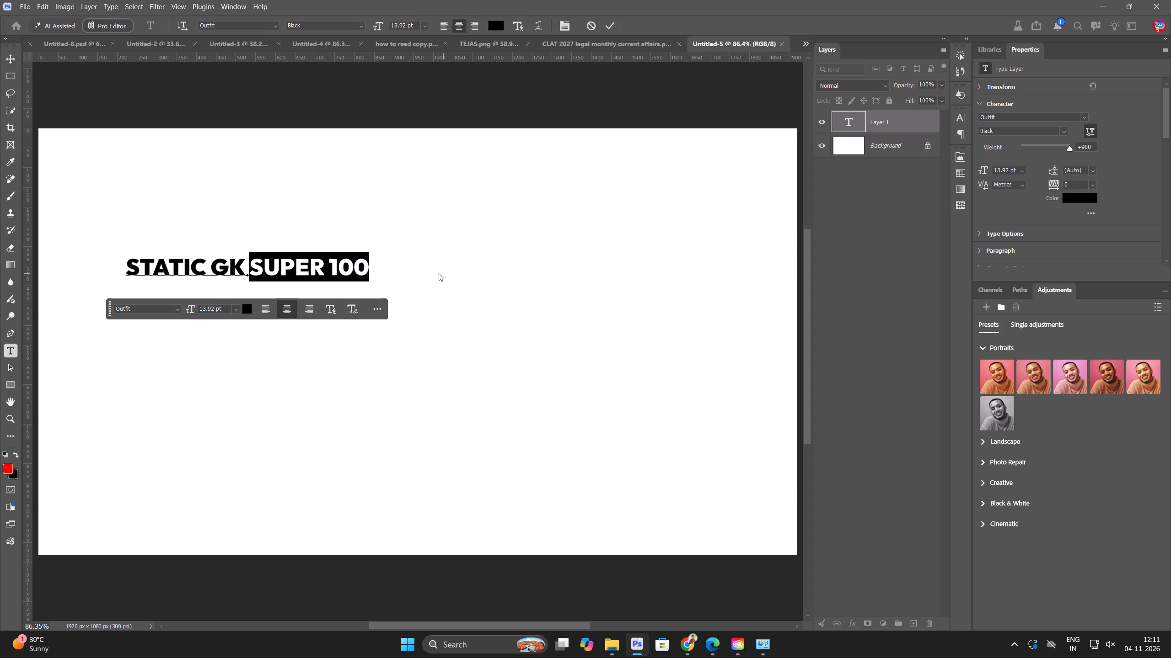
left_click(9, 54)
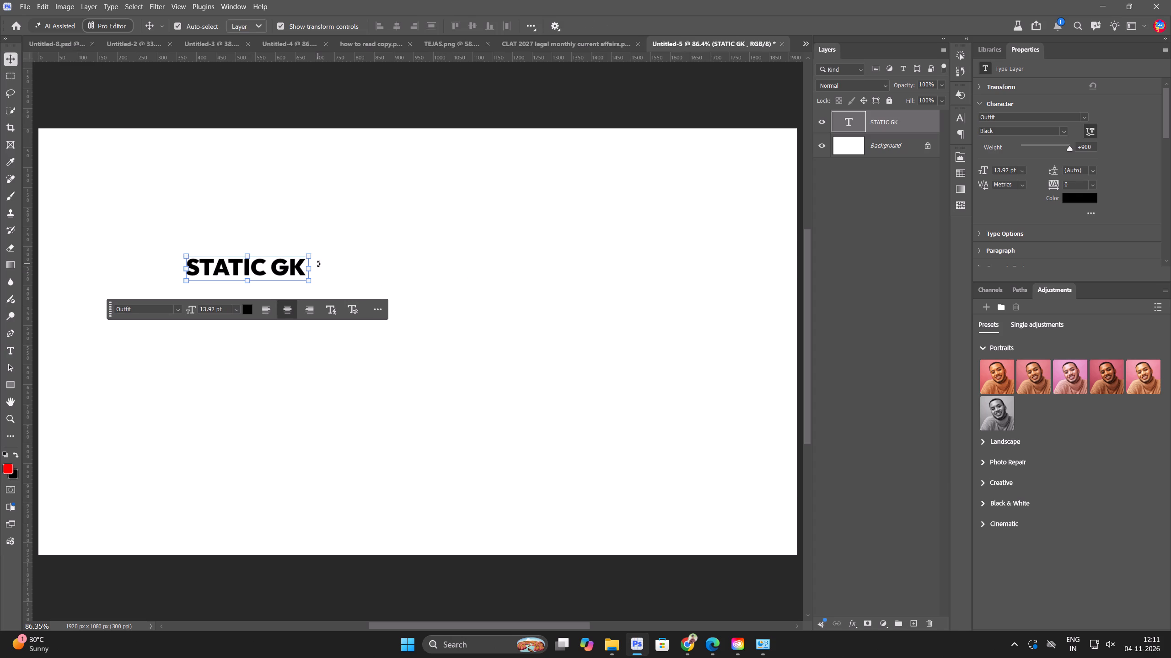
Scale the STATIC GK text to about 358% (49.8 pt) and place it near the top of the canvas.
left_click_drag(311, 267, 628, 270)
left_click_drag(490, 270, 479, 198)
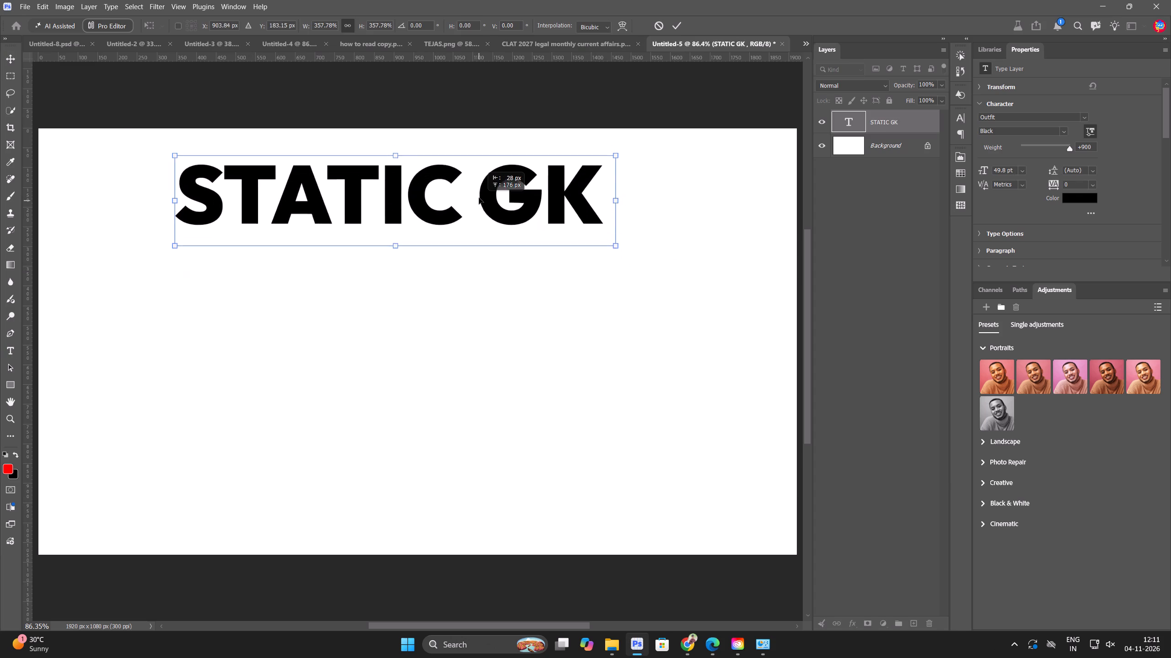
left_click_drag(479, 198, 467, 185)
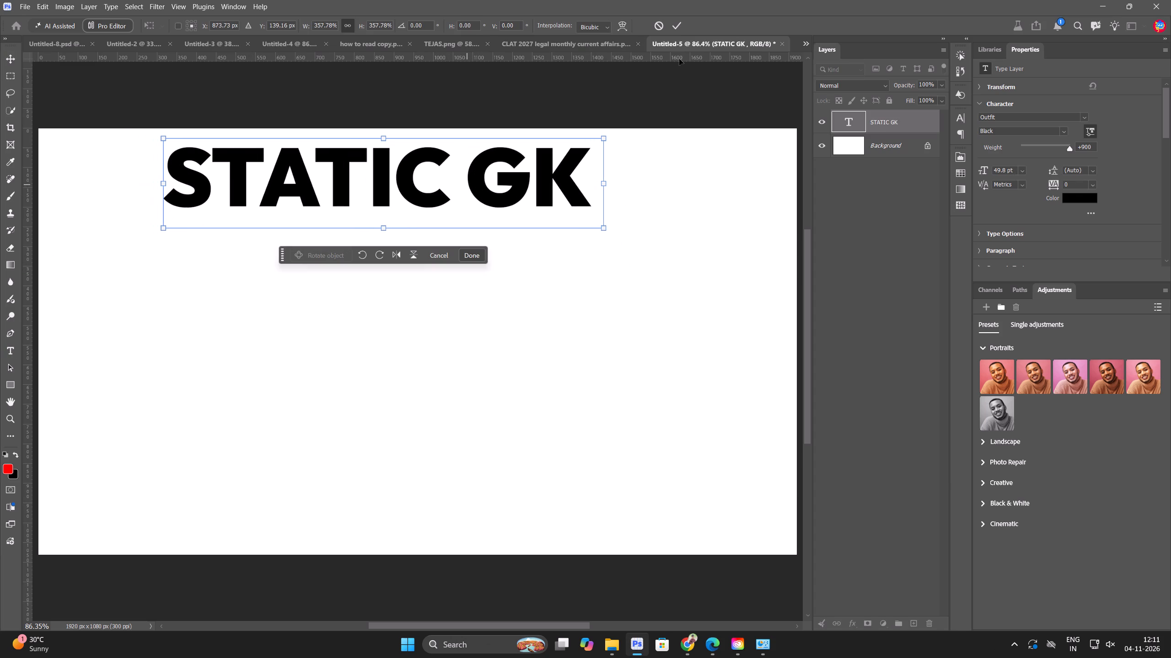
left_click(676, 27)
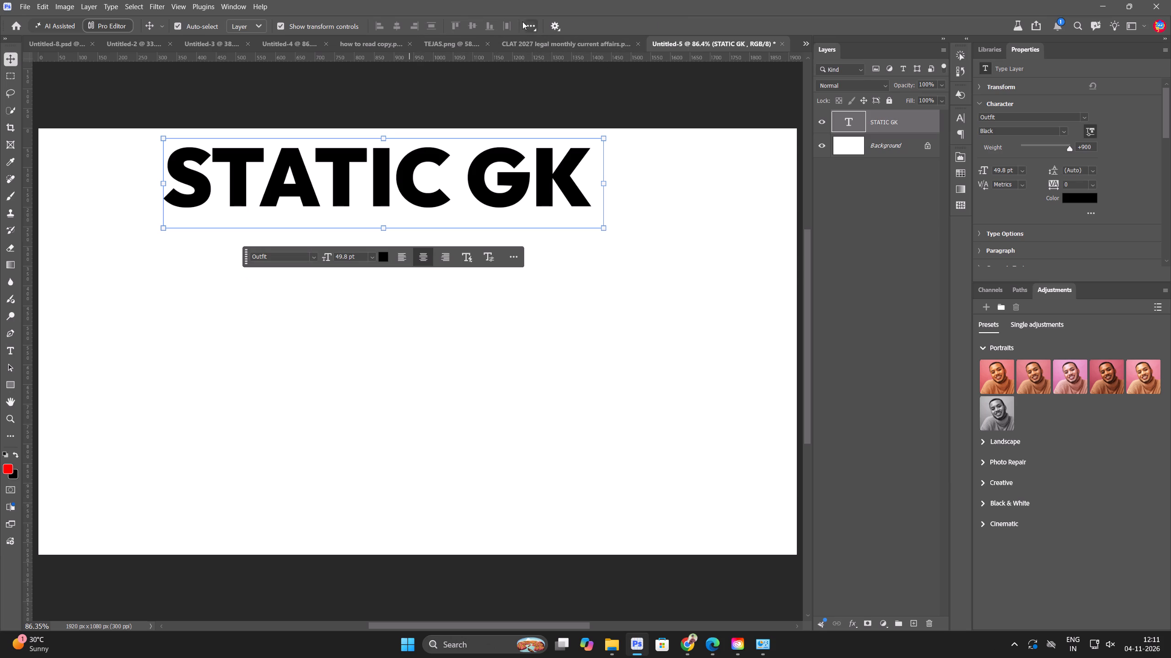
left_click(522, 21)
left_click(530, 23)
left_click(607, 131)
left_click(619, 150)
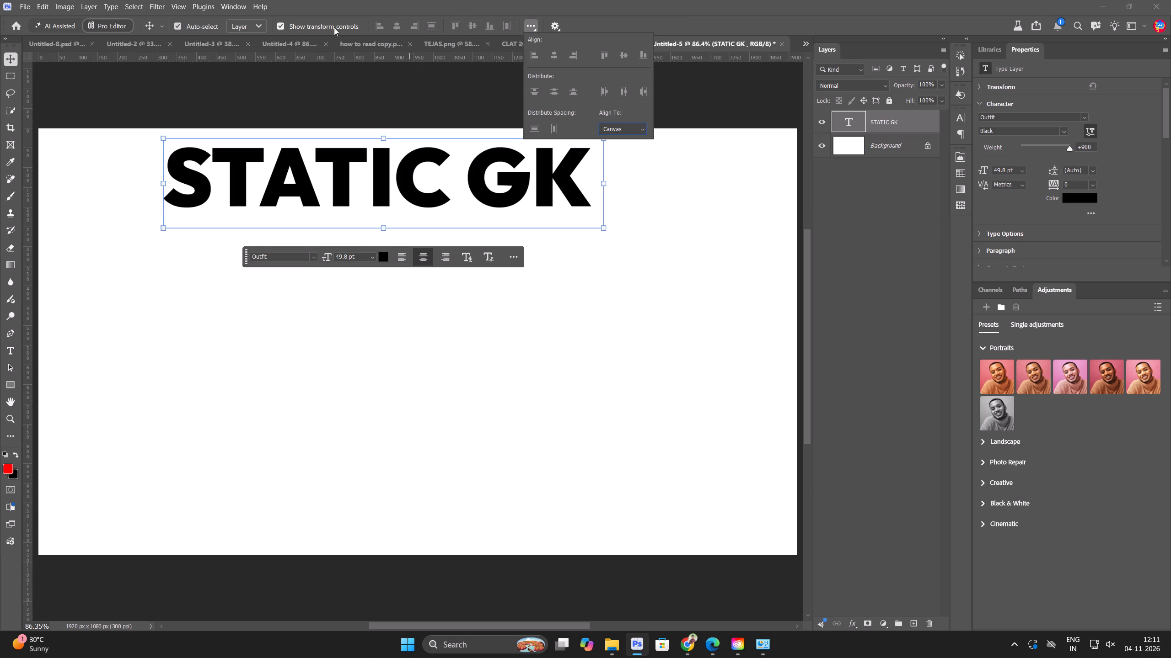
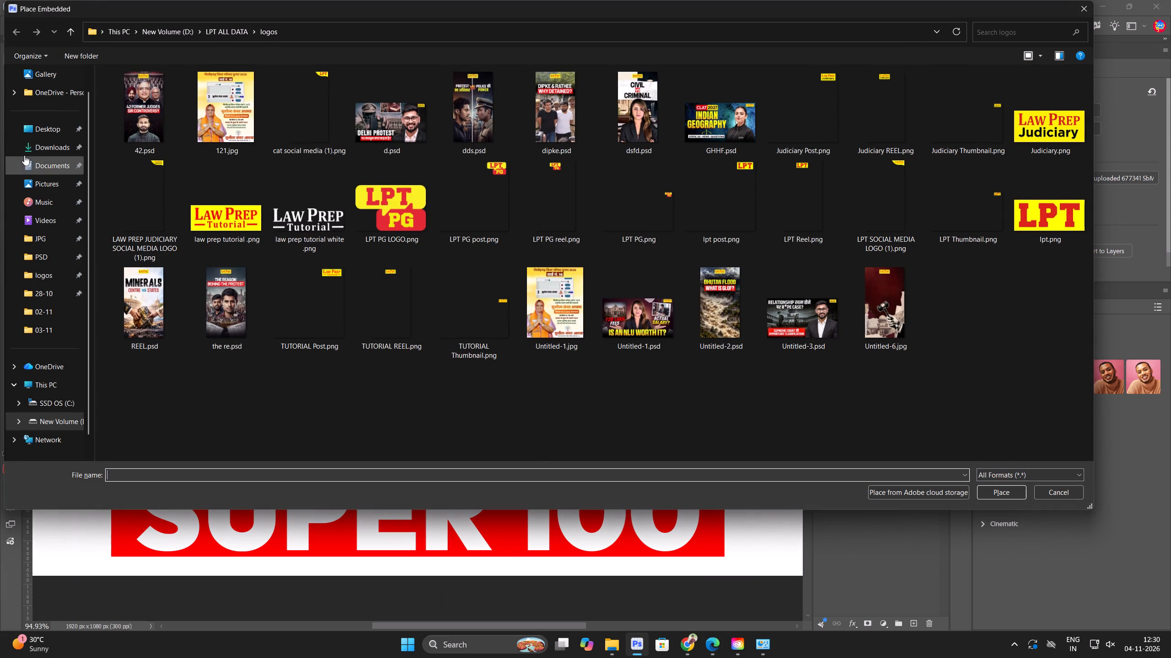
left_click(25, 152)
double_click(146, 146)
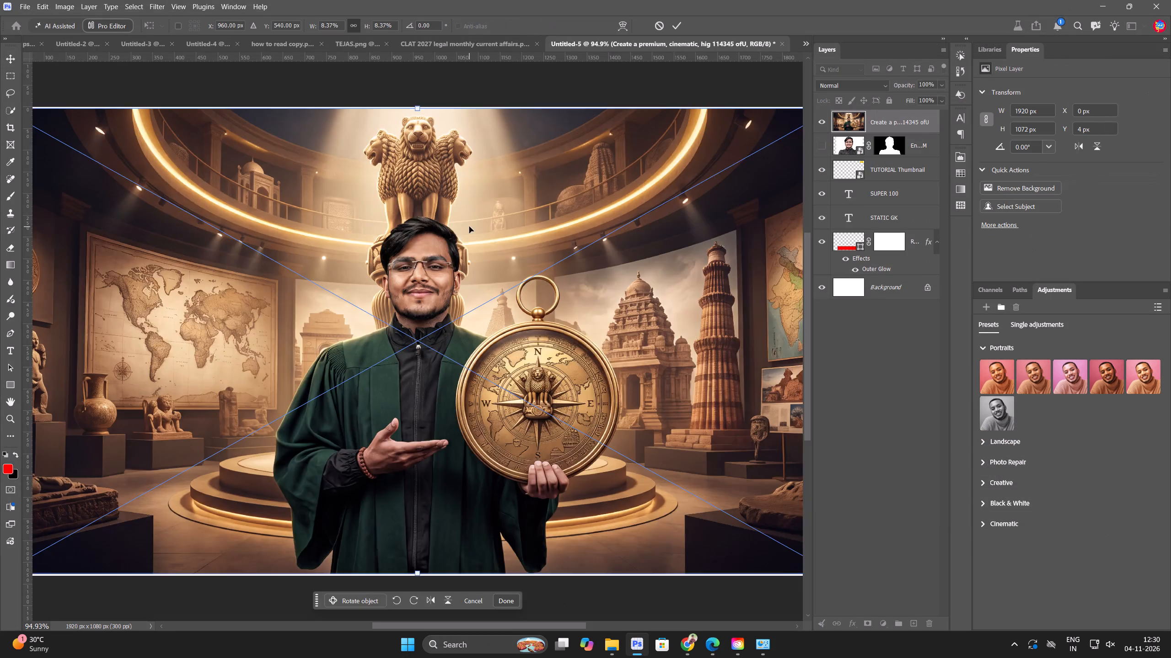
scroll(469, 227, "down", 5)
scroll(463, 216, "up", 1)
left_click_drag(435, 147, 436, 119)
left_click_drag(445, 175, 445, 180)
key("Return")
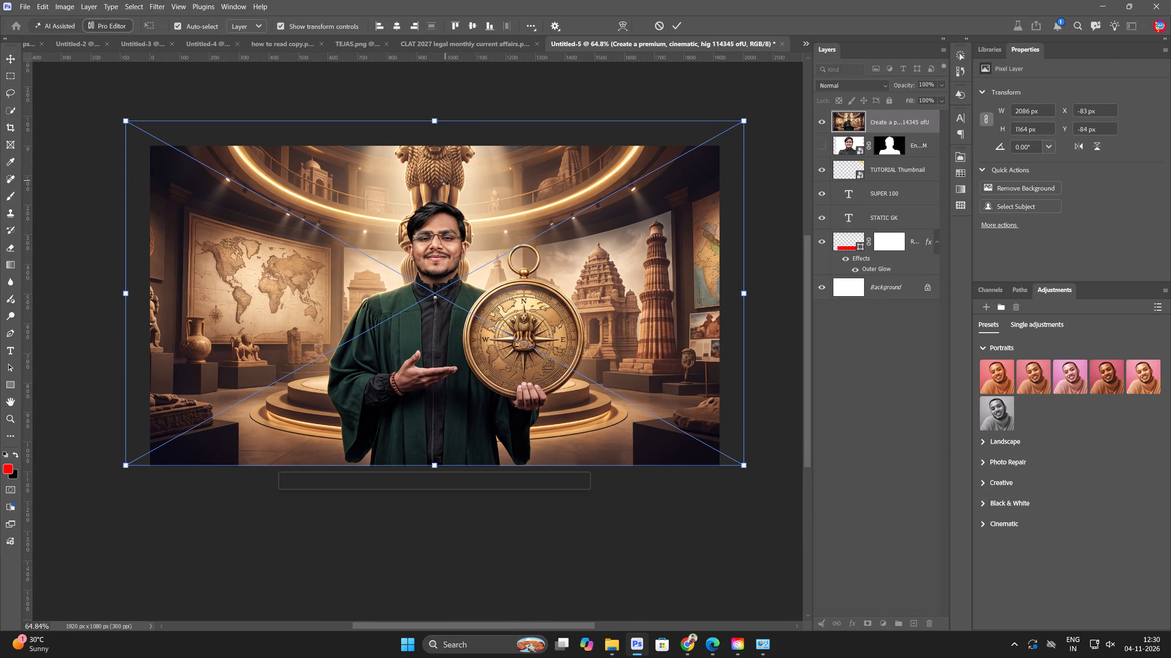
Move the placed image layer down the stack to just above the Background, behind the red bar and titles.
key("ctrl+bracketleft")
key("ctrl+bracketleft")
key("ctrl+bracketleft")
key("ctrl+bracketleft")
key("ctrl+bracketleft")
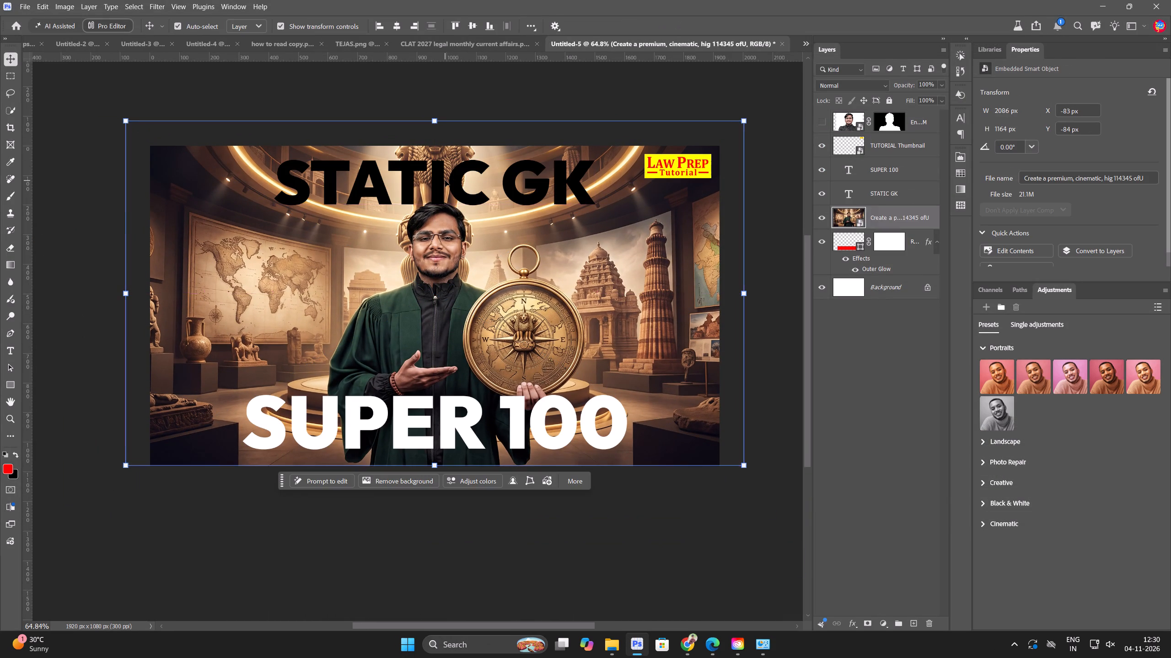
key("ctrl+bracketleft")
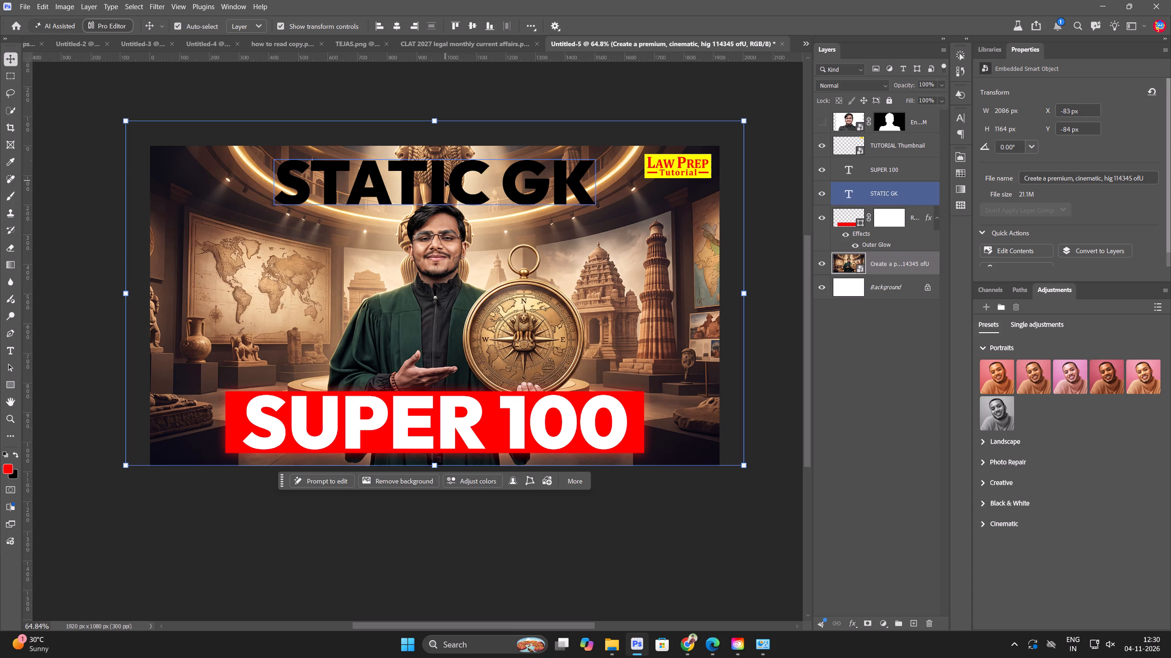
Change the STATIC GK text colour to white, FFFFFF.
left_click(445, 180)
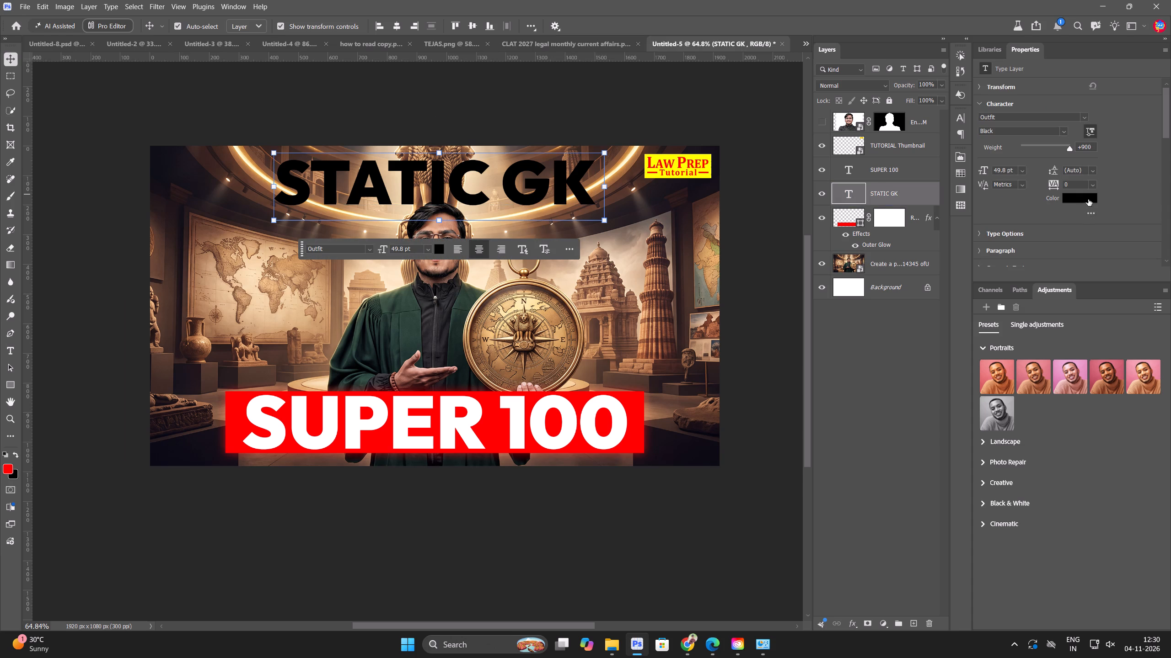
left_click(1088, 199)
left_click_drag(492, 318, 401, 196)
left_click(725, 239)
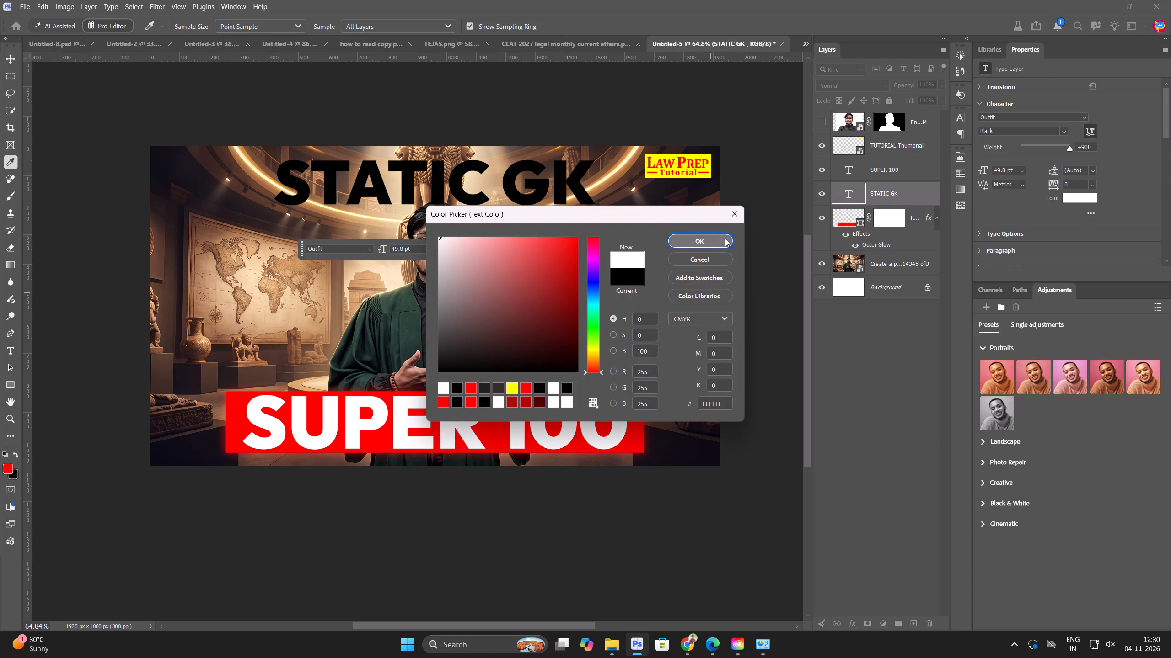
left_click(550, 92)
Enlarge the compass image to about 2368 x 1321 px, keeping it horizontally centred on the canvas.
scroll(703, 180, "down", 8)
scroll(680, 218, "up", 4)
left_click(623, 236)
left_click_drag(525, 369, 526, 414)
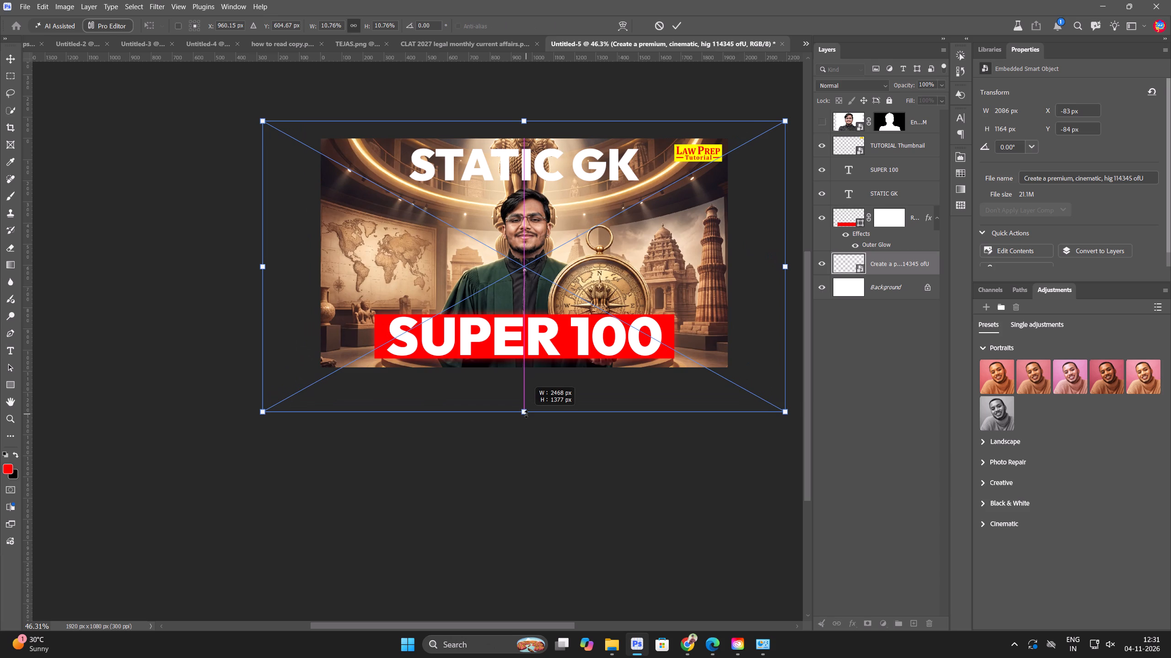
left_click_drag(526, 414, 528, 402)
key("Return")
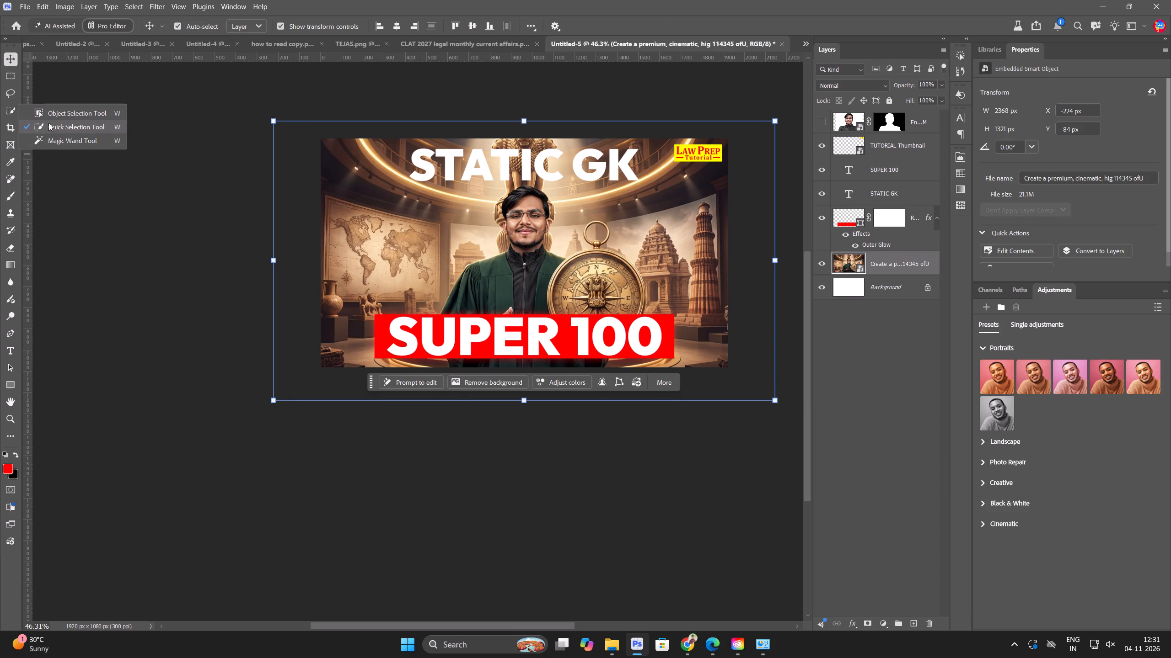
Select the teacher and compass automatically as the subject and copy them onto a separate layer.
left_click(49, 123)
left_click(429, 22)
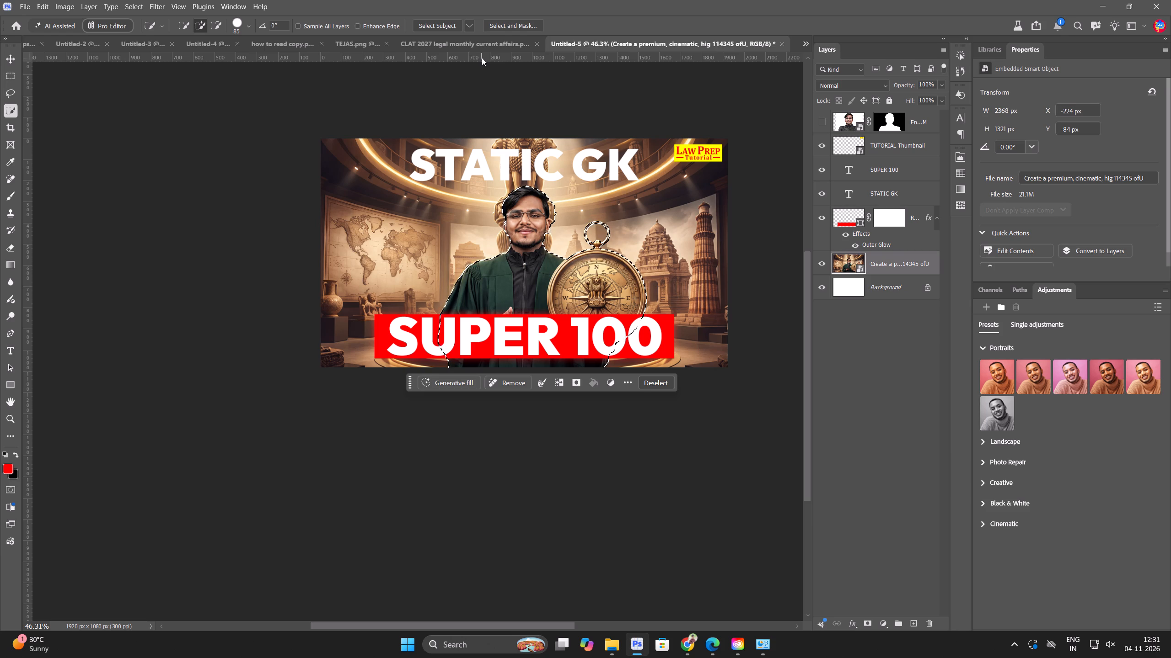
key("ctrl+j")
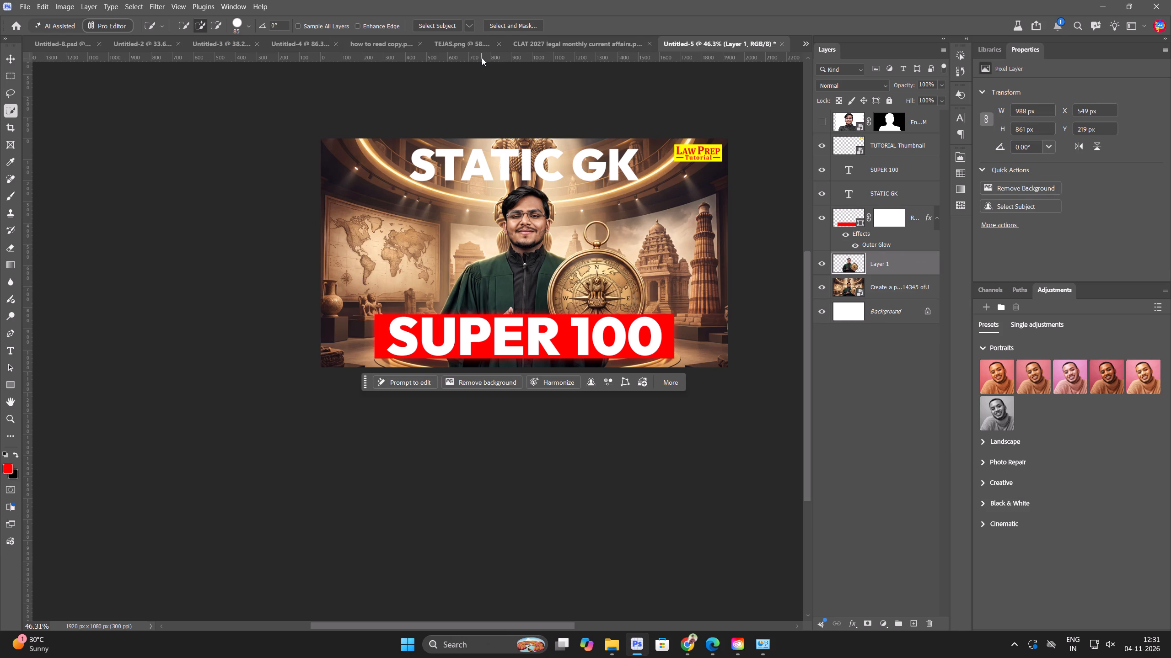
Copy the layers from Layer 3 copy down to the unsplash texture in how to read copy.psd and paste them into Untitled-5.
left_click(570, 51)
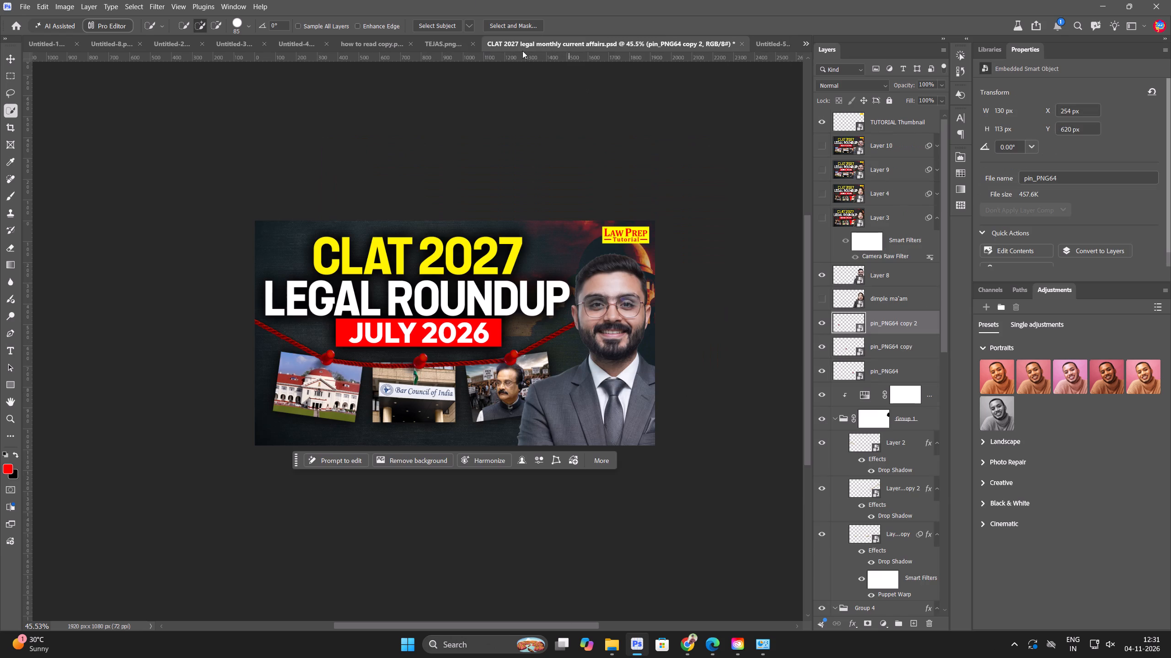
left_click(452, 47)
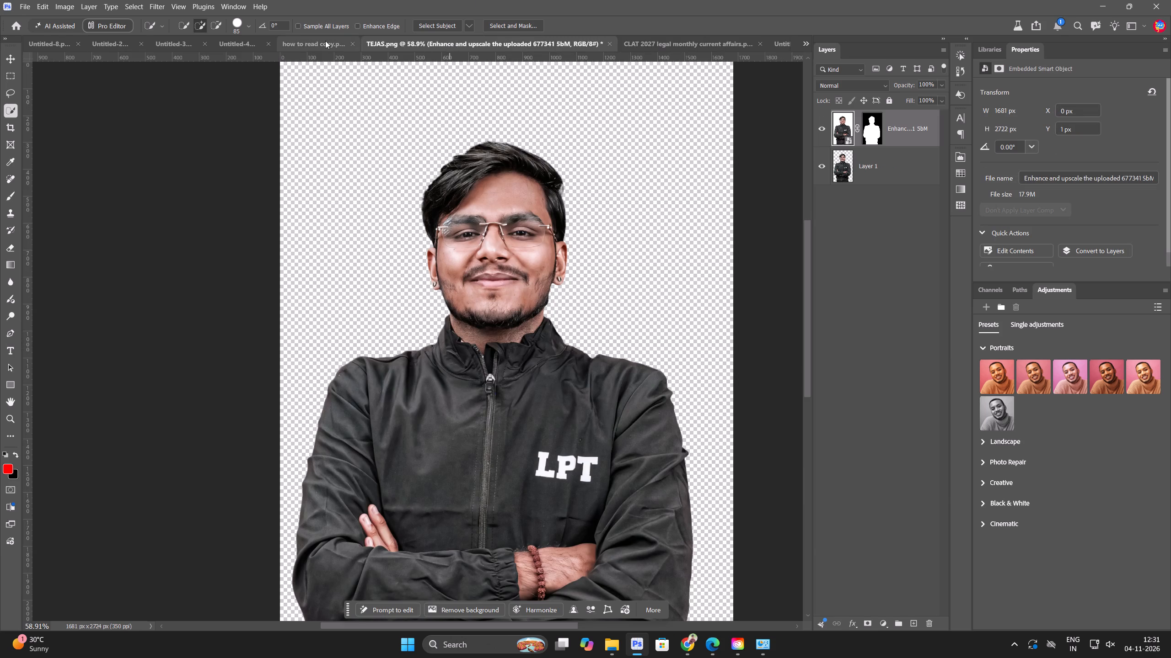
left_click(325, 41)
scroll(539, 160, "down", 3)
scroll(907, 414, "down", 11)
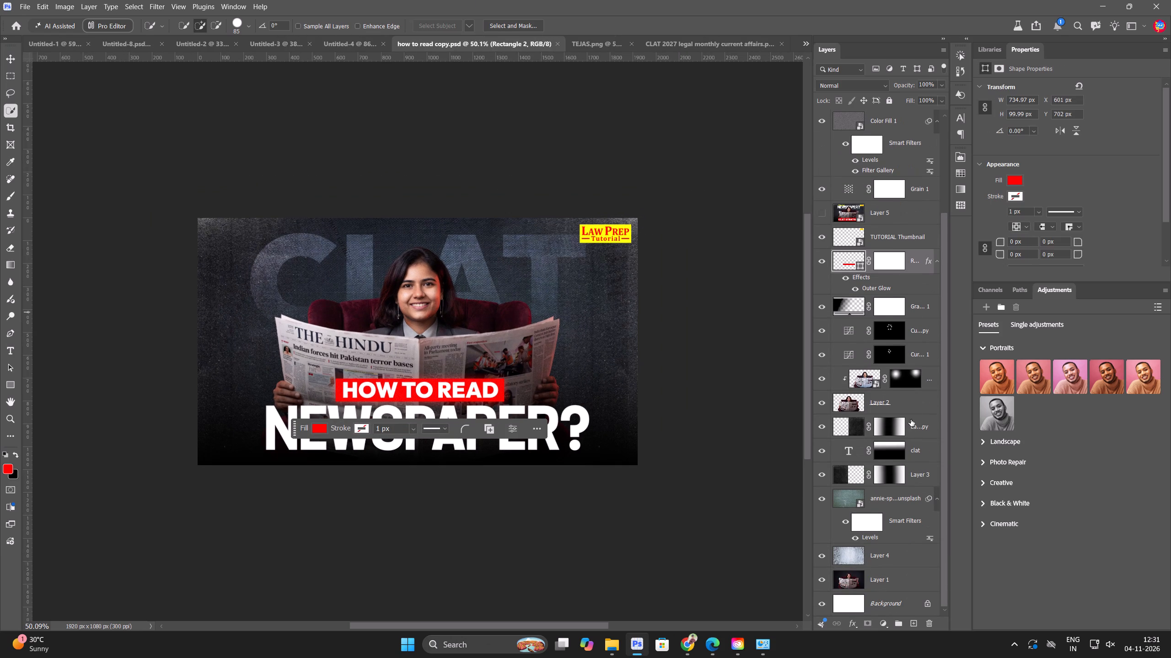
left_click(911, 419)
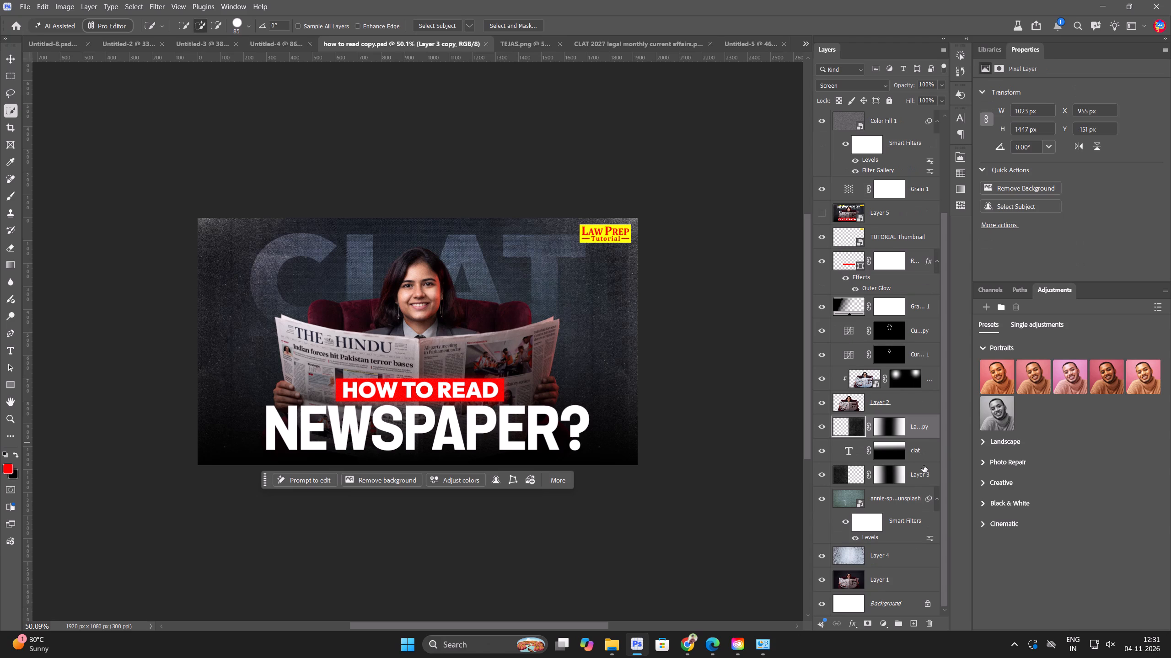
left_click(918, 500, "shift")
key("ctrl+c")
key("ctrl+Tab")
key("ctrl+Tab")
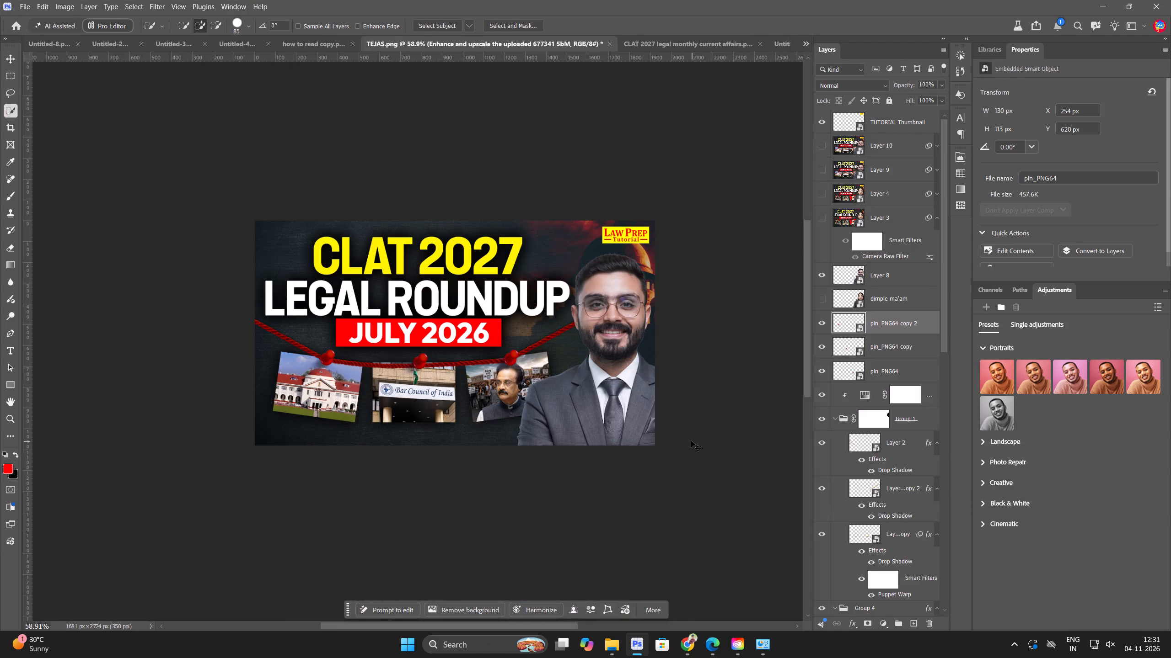
key("ctrl+Tab")
left_click(12, 52)
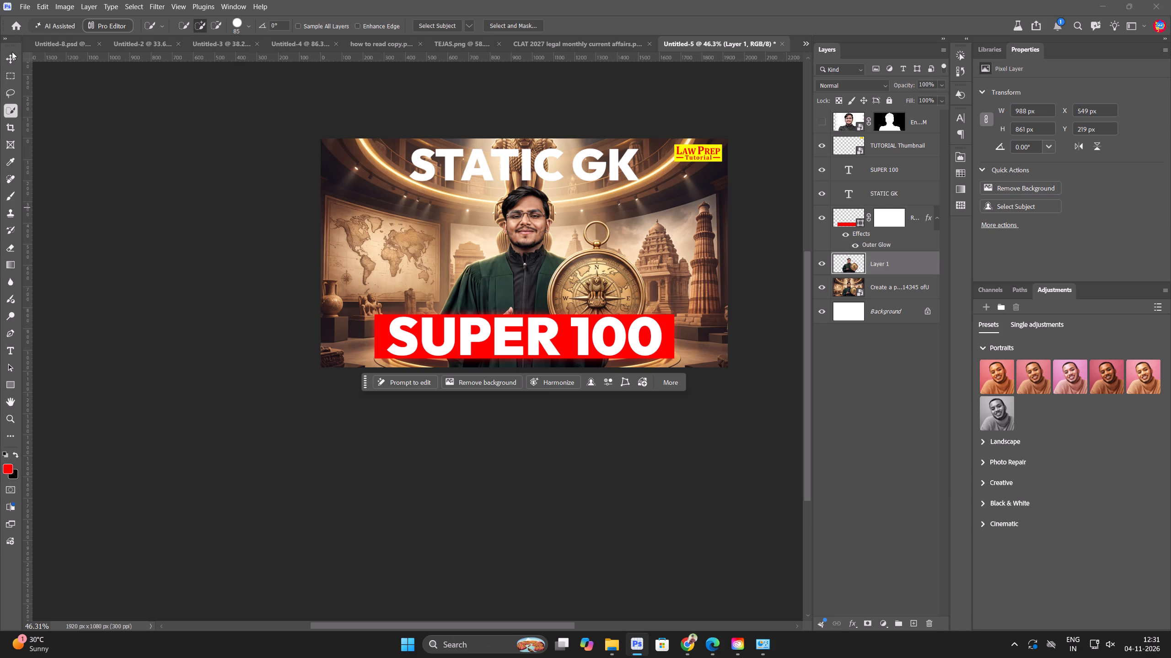
left_click(12, 52)
left_click(11, 53)
key("ctrl+v")
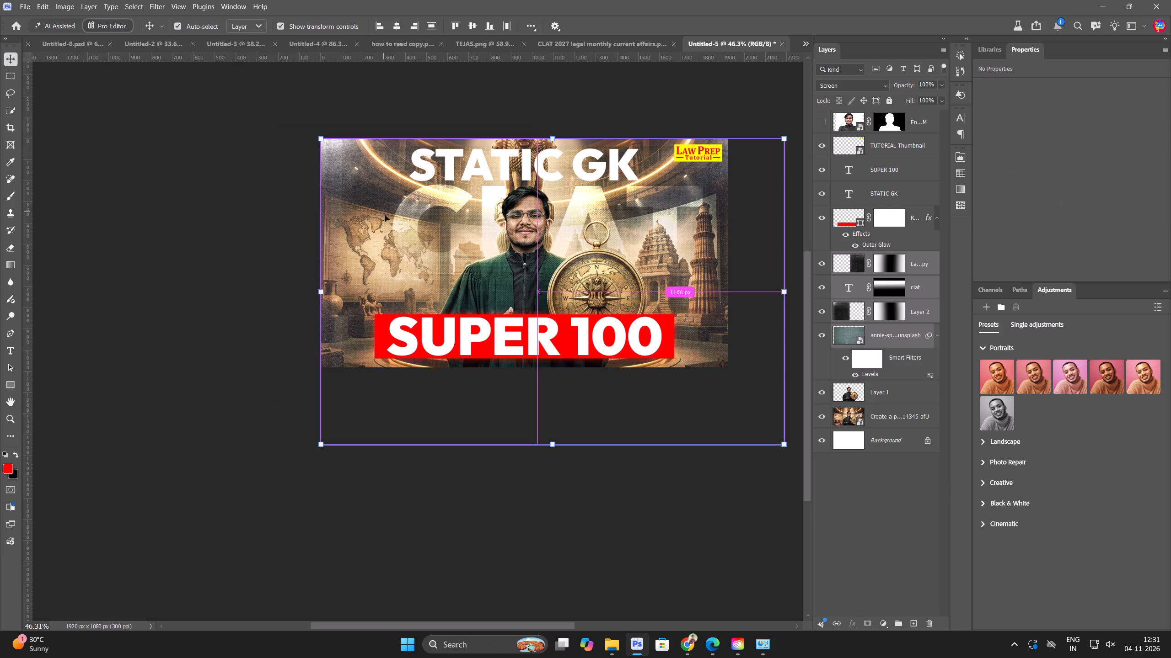
Reposition the pasted texture and clat layers together so they are roughly centred over the canvas.
key("ctrl+t")
left_click(621, 249)
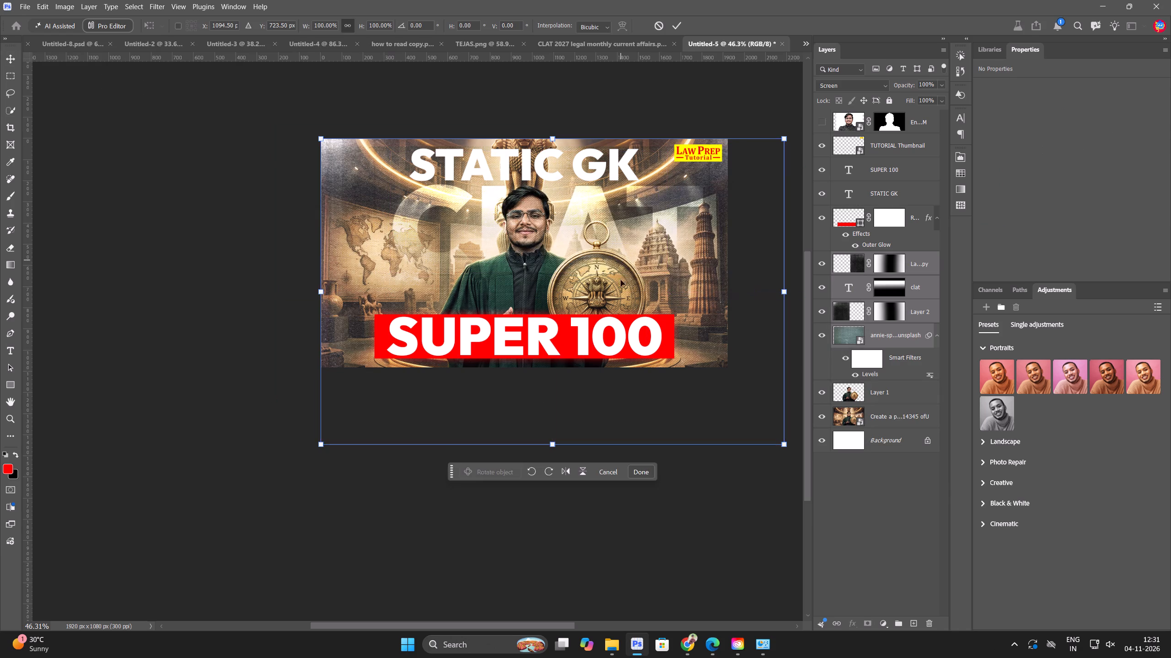
left_click_drag(639, 318, 617, 275)
left_click(676, 29)
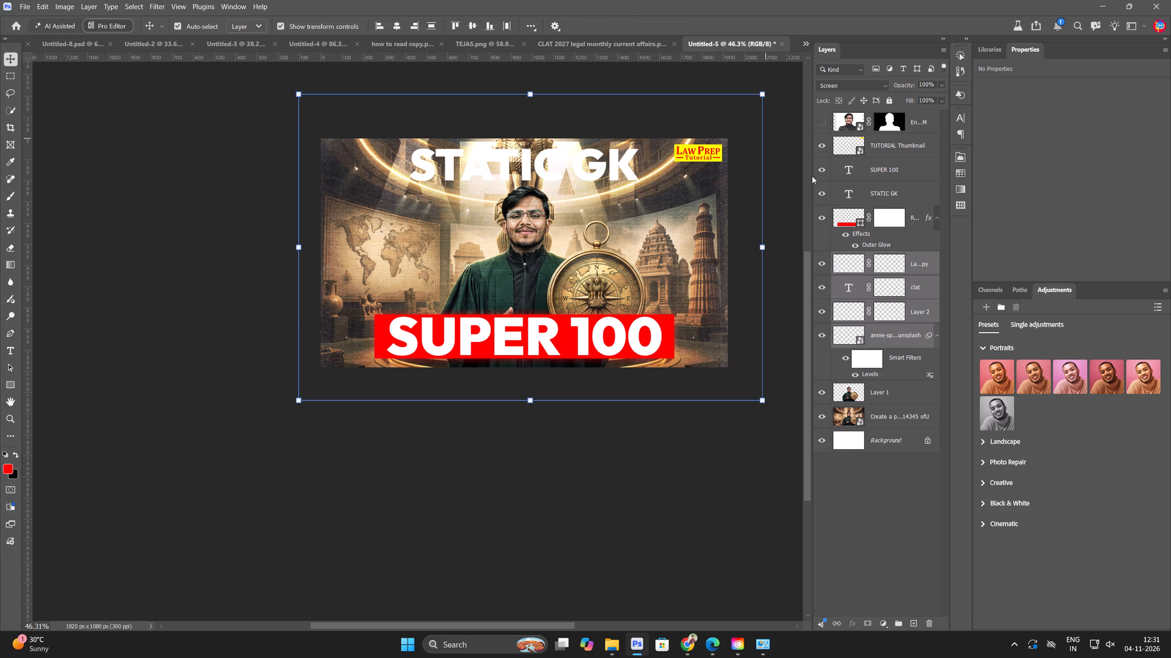
Move the pasted layers below the teacher cut-out and above the full compass image in the layer stack.
left_click_drag(920, 265, 918, 383)
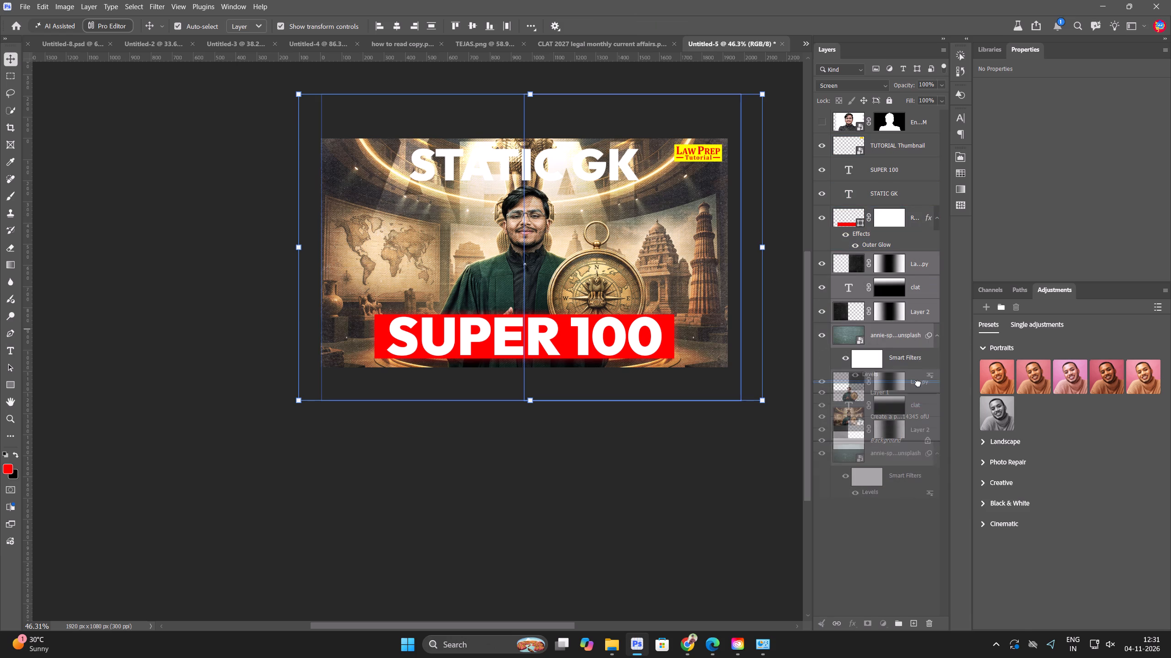
left_click_drag(918, 383, 918, 398)
left_click(737, 464)
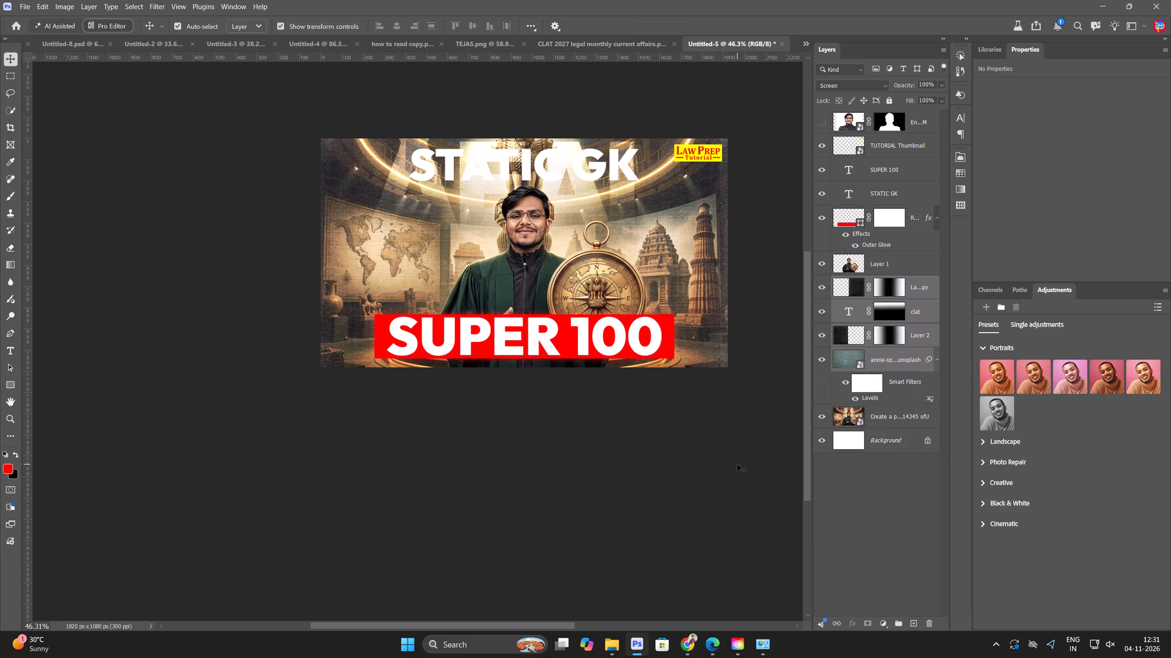
Hide the pasted clat text layer.
scroll(628, 116, "up", 8)
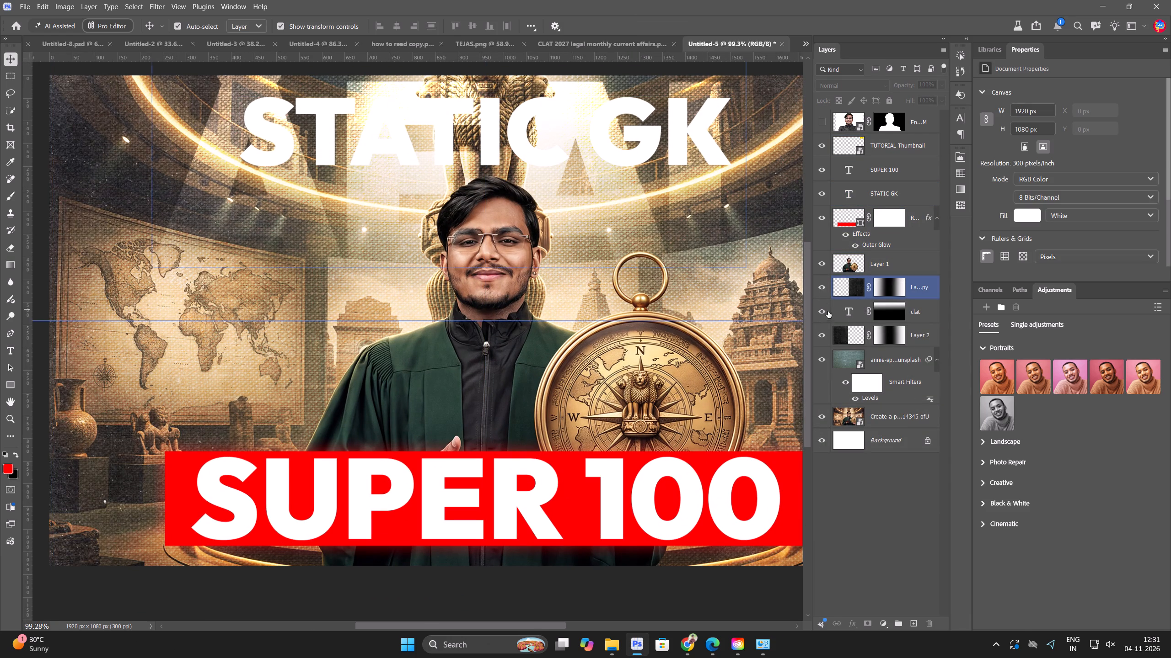
left_click(823, 317)
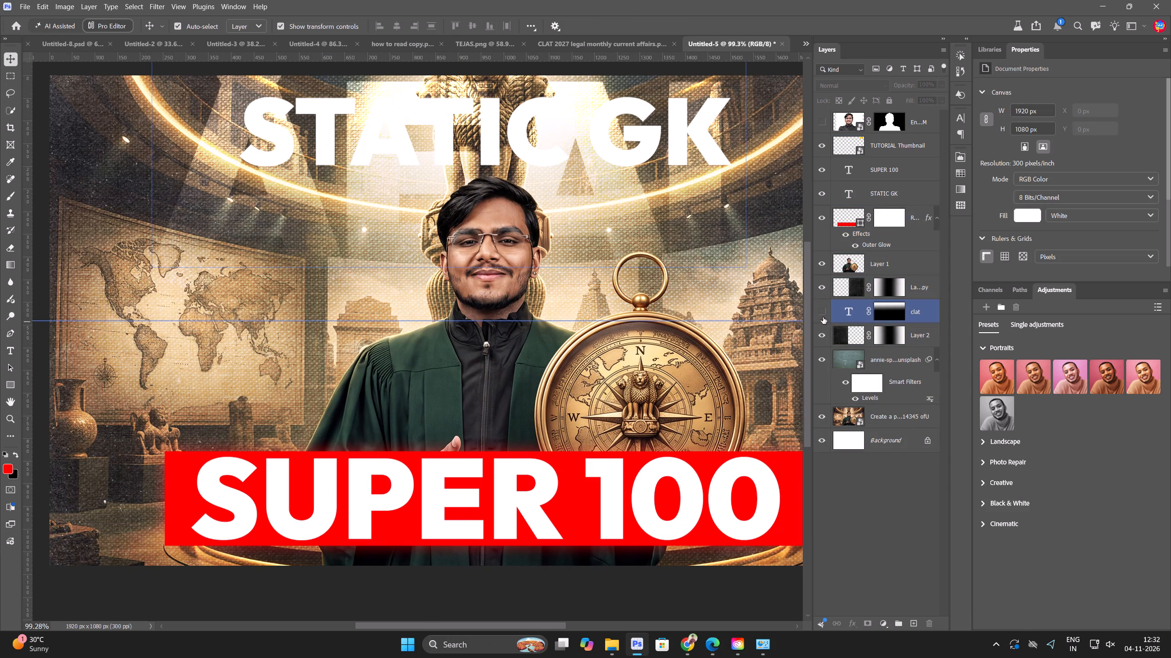
scroll(671, 335, "down", 5)
scroll(629, 196, "up", 2)
Add a black Multiply drop shadow at 100% opacity to the STATIC GK text.
left_click(629, 196)
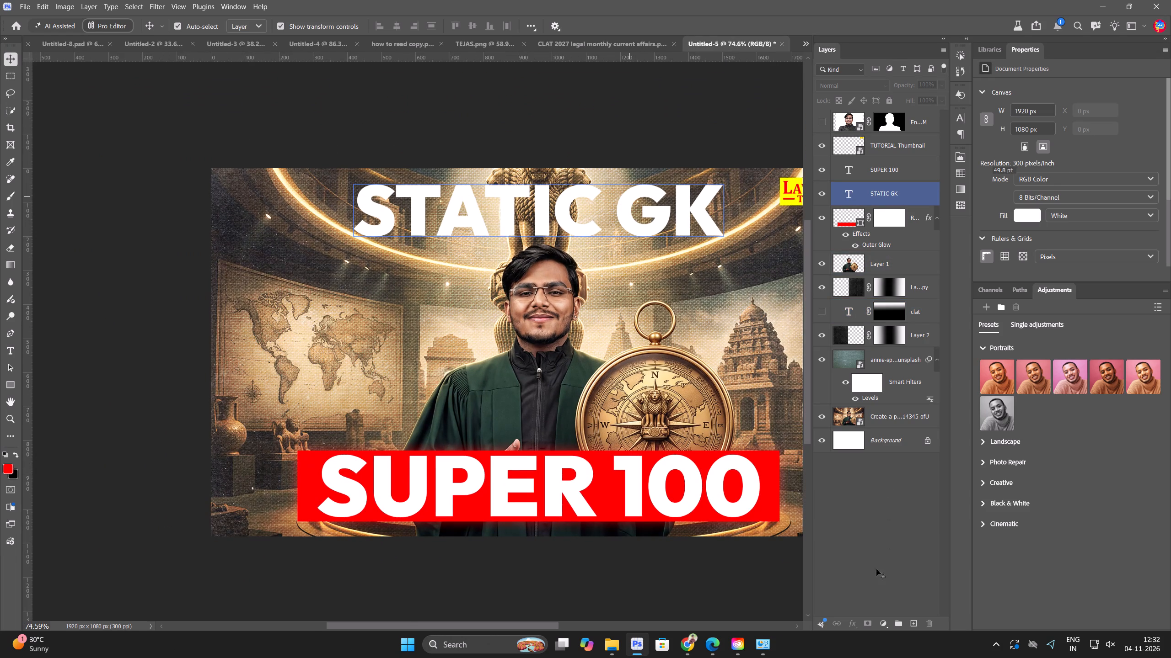
left_click(852, 624)
left_click(865, 618)
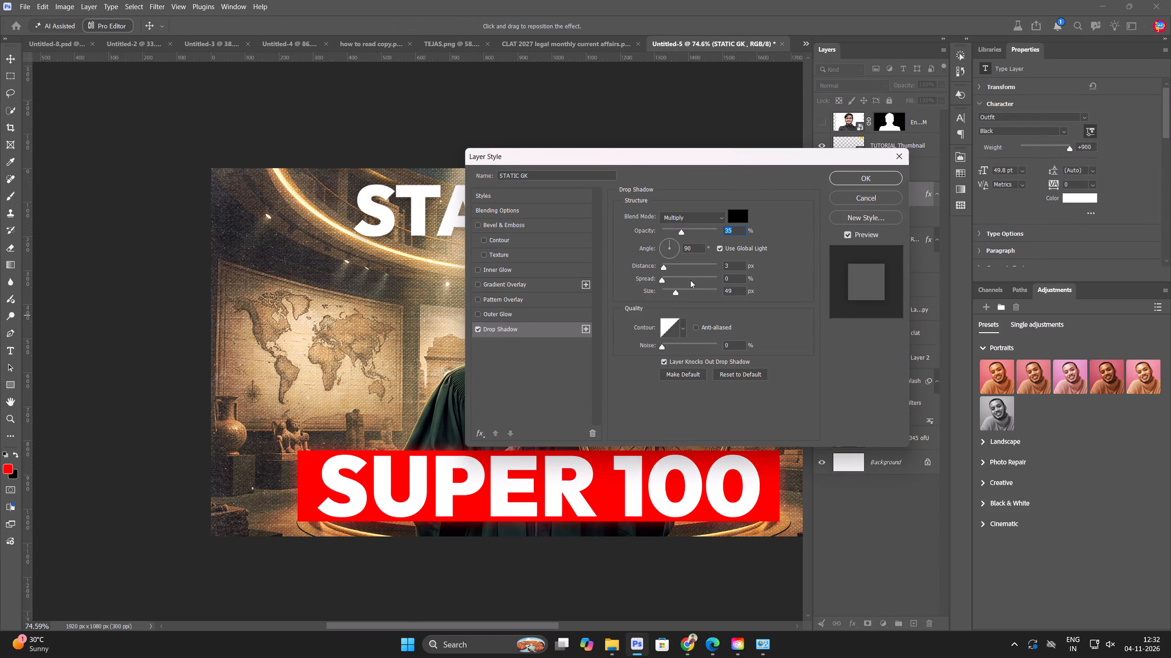
left_click_drag(687, 232, 783, 235)
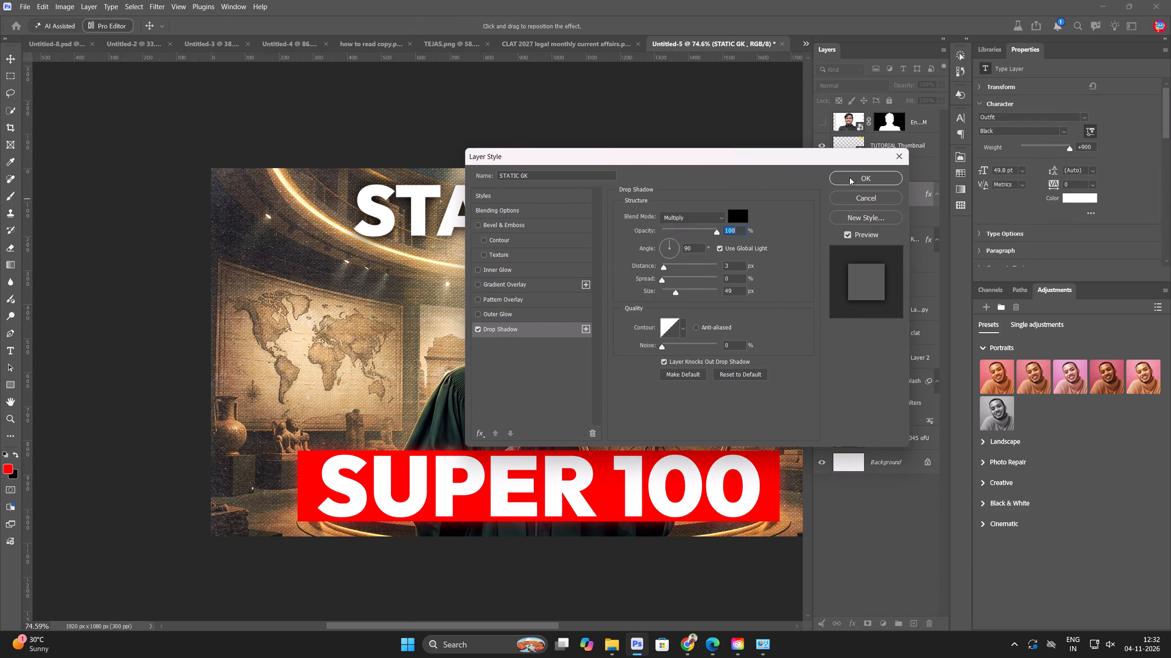
left_click(852, 175)
left_click(659, 119)
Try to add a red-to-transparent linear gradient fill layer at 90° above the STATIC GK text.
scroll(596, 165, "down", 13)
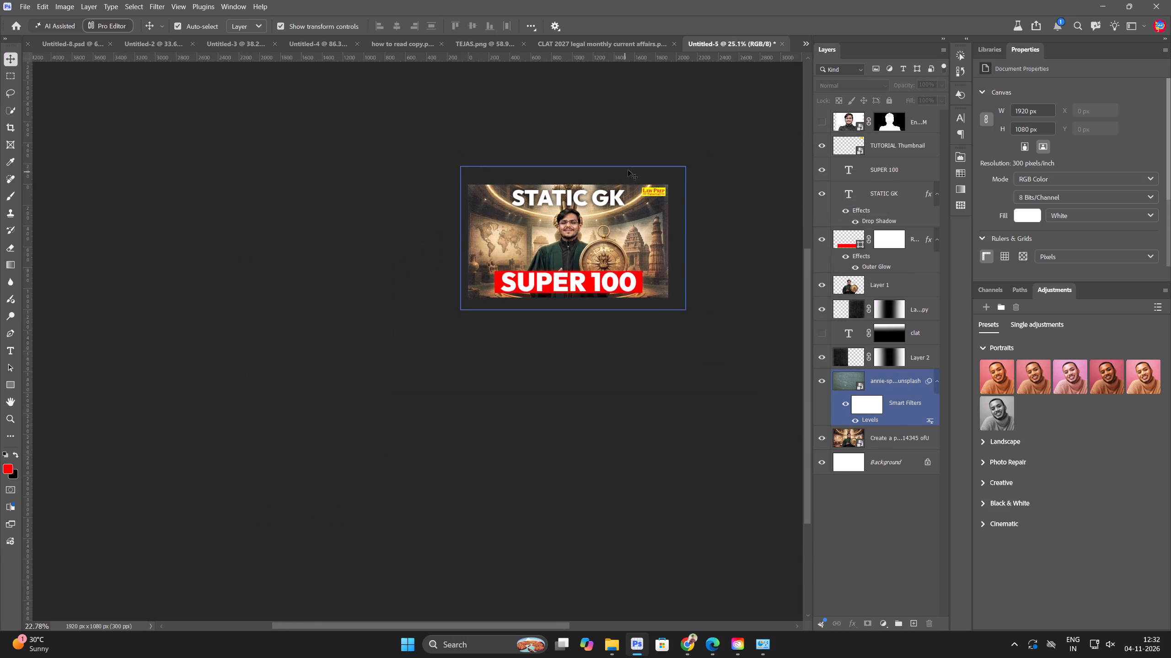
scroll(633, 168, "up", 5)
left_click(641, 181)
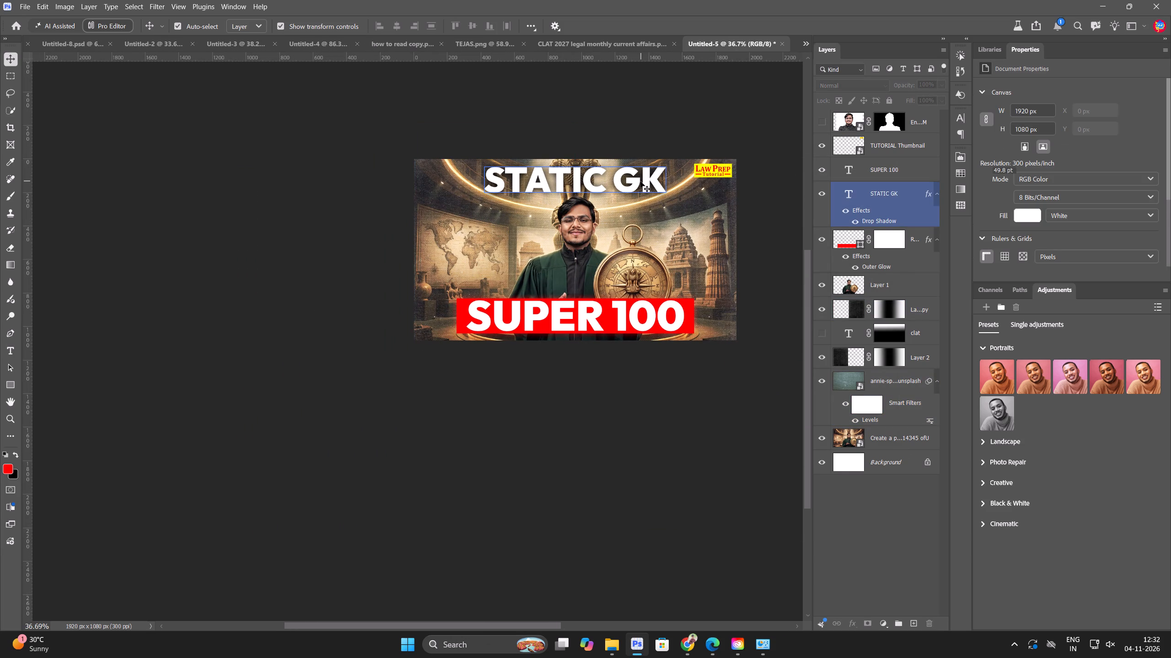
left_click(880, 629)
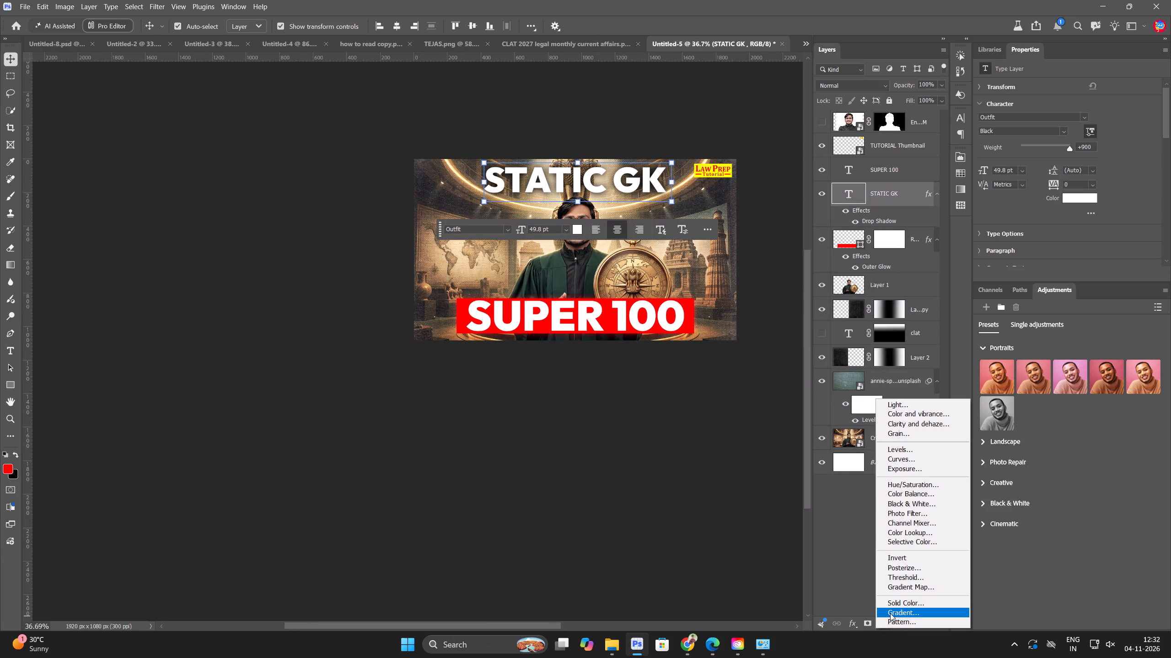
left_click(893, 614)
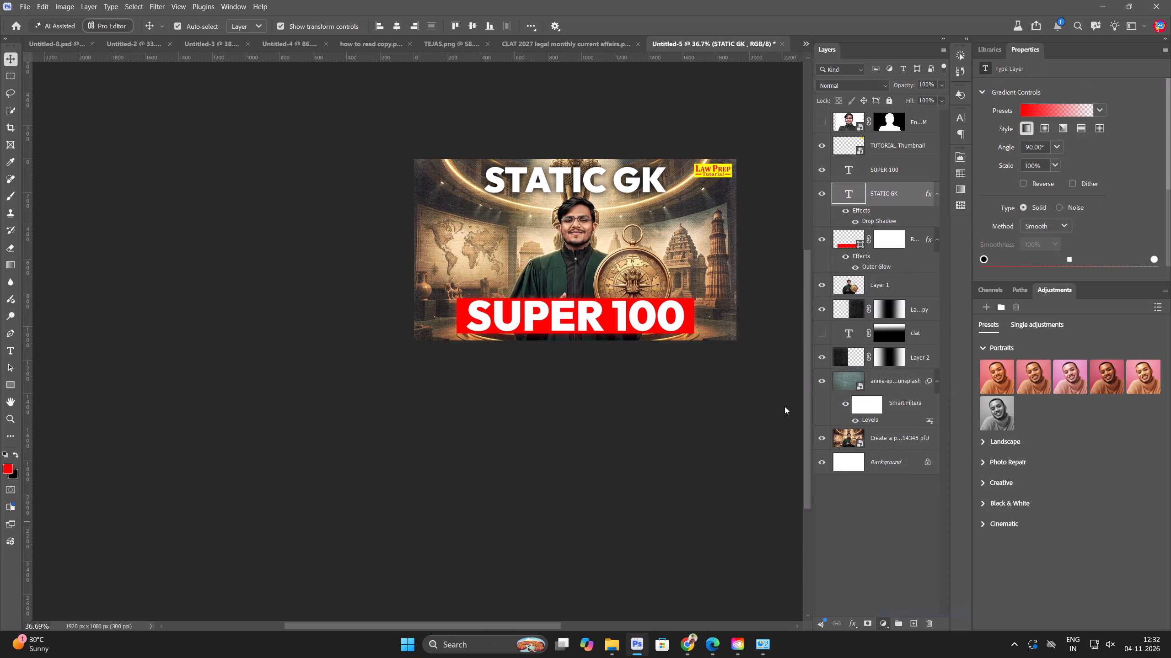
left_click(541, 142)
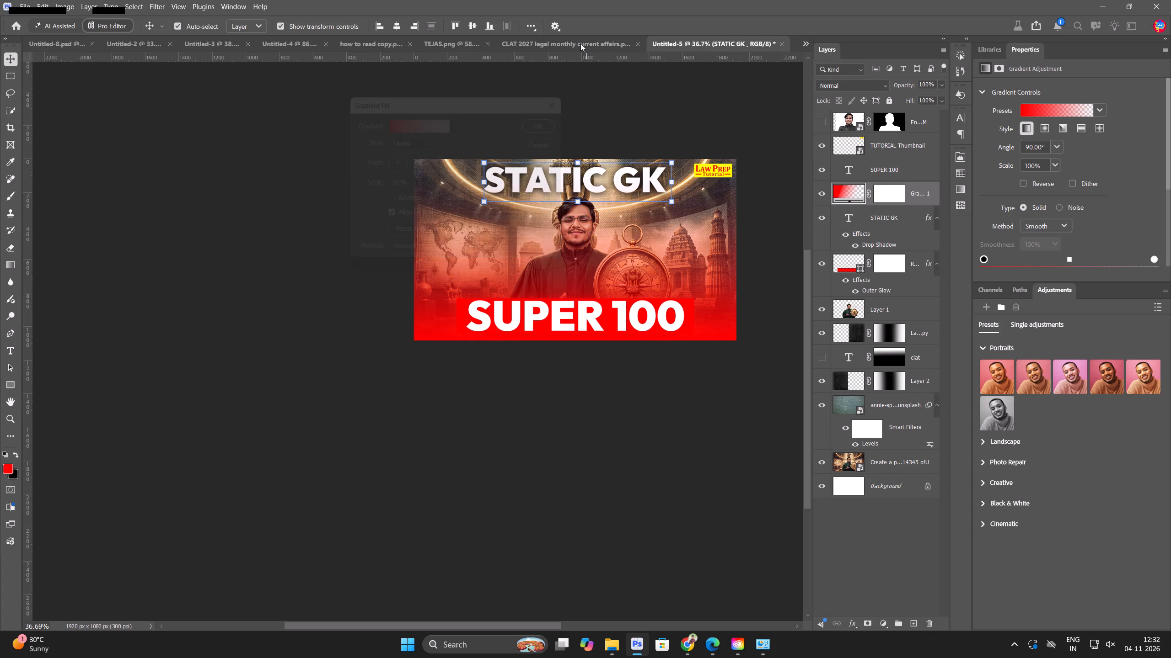
Copy the black-to-transparent gradient fill layer from how to read copy.psd into the STATIC GK thumbnail, Untitled-5.
left_click(363, 40)
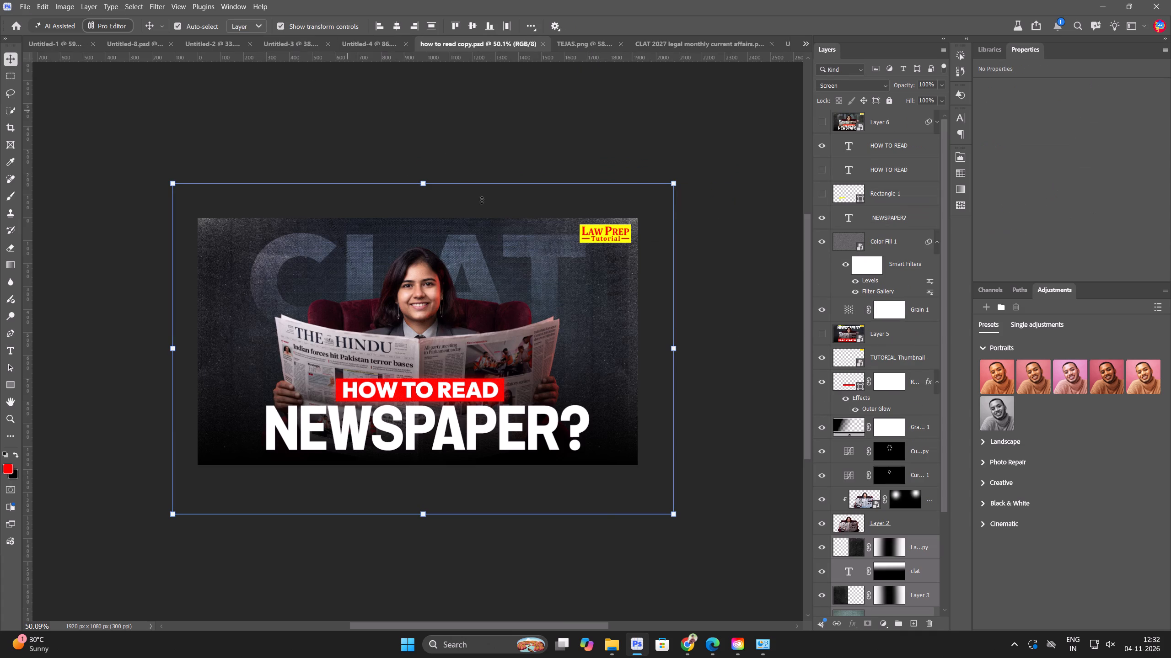
scroll(912, 508, "up", 3)
left_click(911, 424)
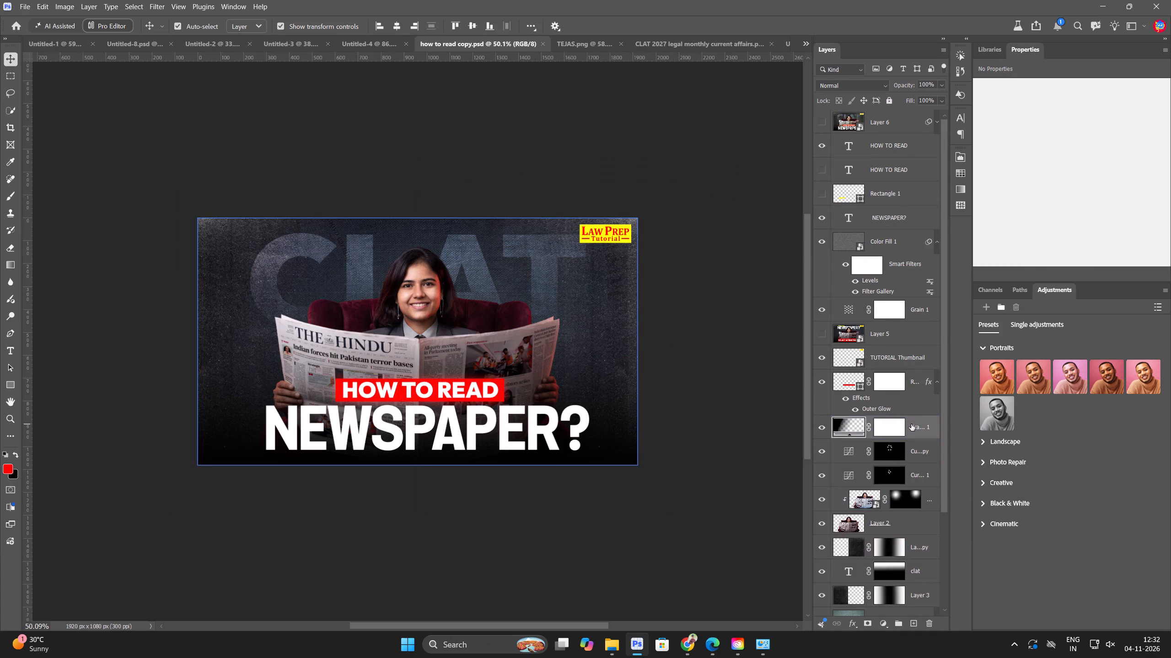
key("ctrl+c")
key("ctrl+Tab")
key("ctrl+Tab")
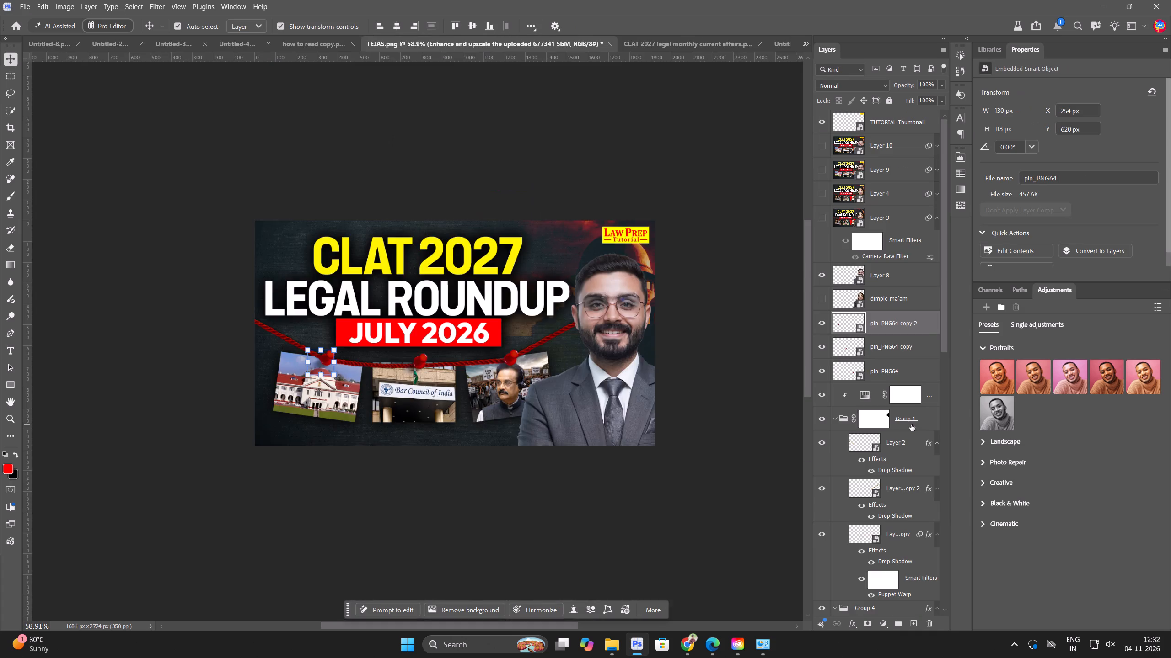
key("ctrl+Tab")
key("ctrl+v")
scroll(800, 229, "up", 3)
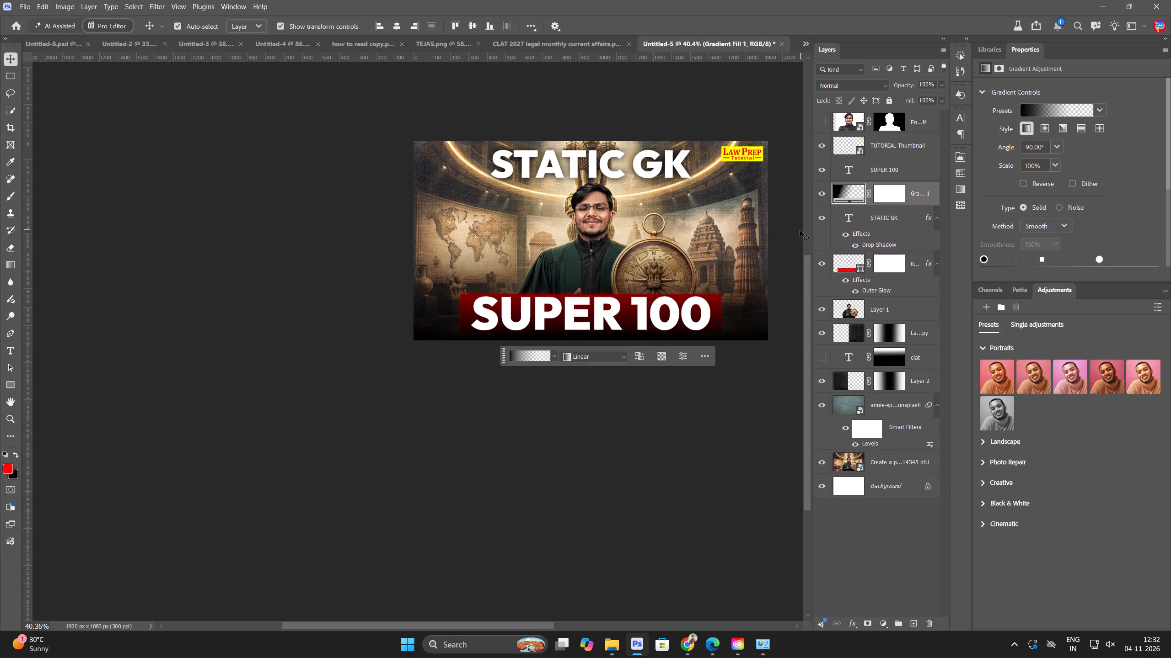
Move the pasted gradient fill below the green texture layer, directly above the full compass image.
left_click_drag(921, 195, 921, 432)
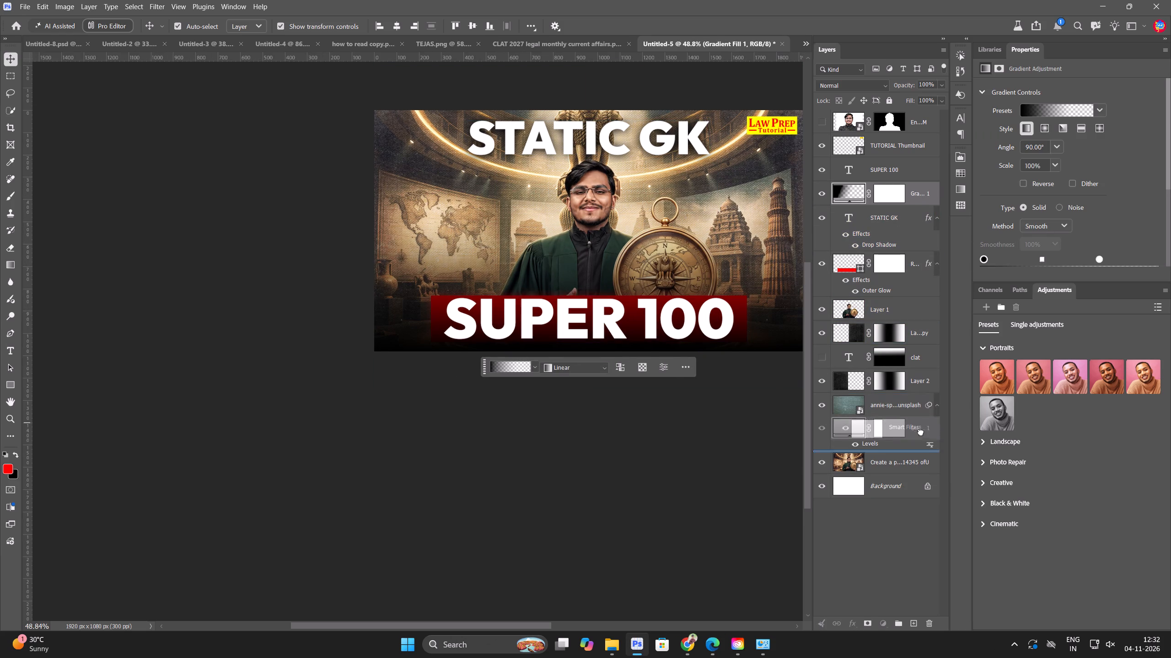
left_click_drag(921, 432, 921, 448)
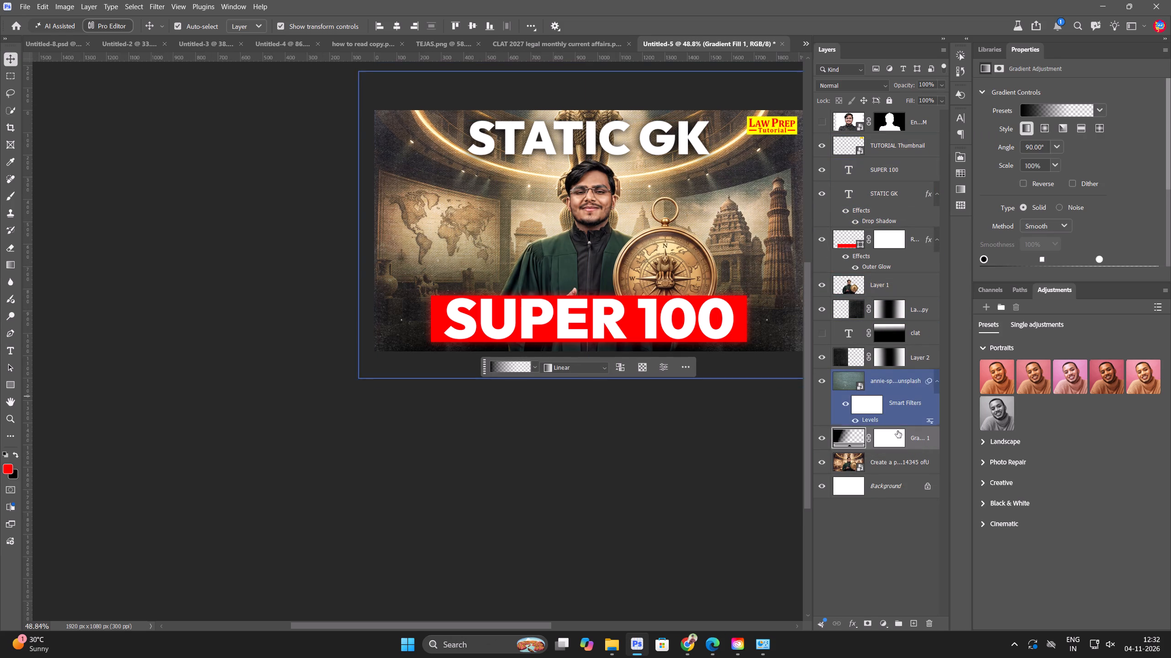
Duplicate the black gradient fill, convert the copy into a smart object, and flip it vertically to darken the thumbnail's top edge.
left_click_drag(920, 441, 920, 430, "alt")
key("ctrl+t")
left_click(604, 238)
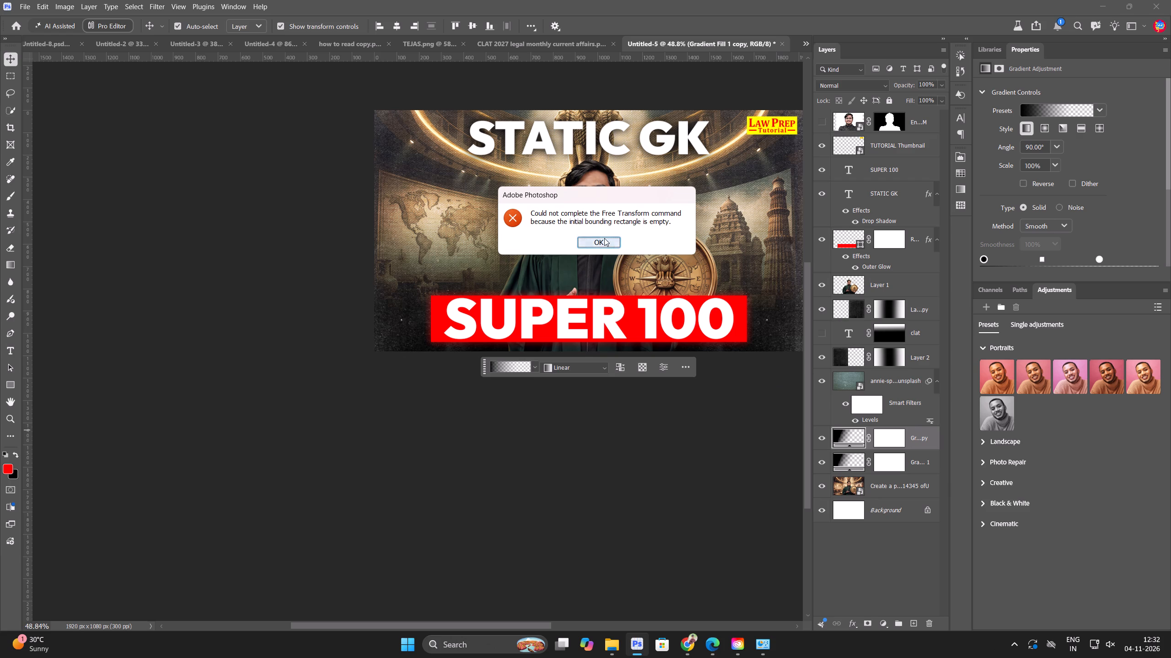
left_click(857, 438)
left_click(901, 438)
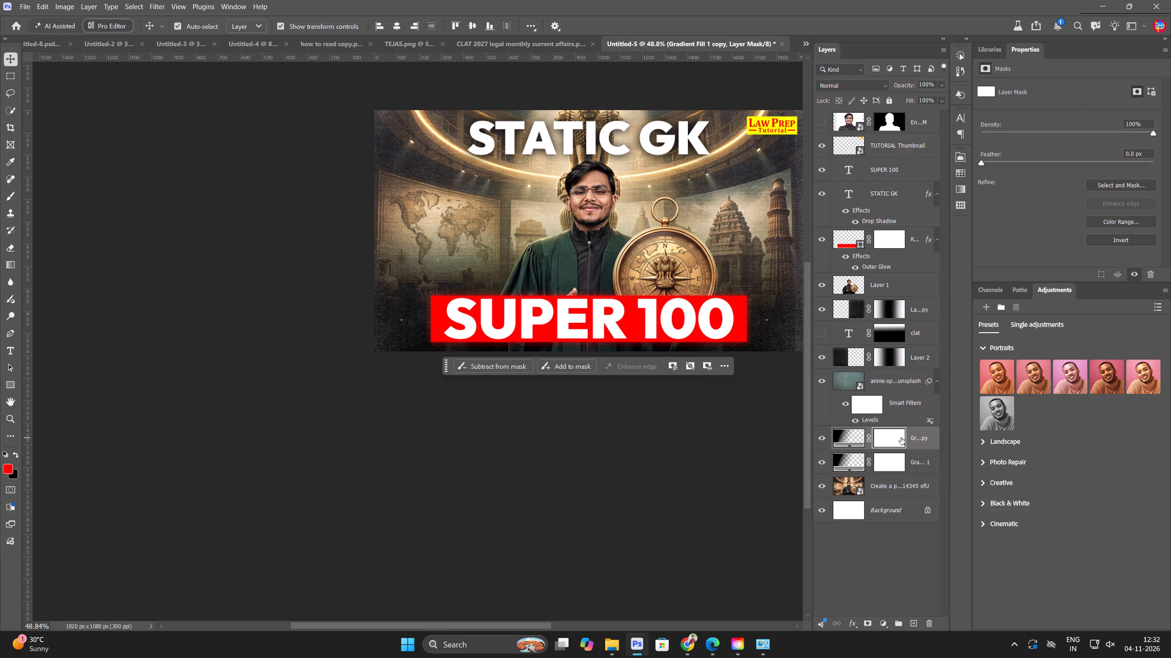
key("ctrl+t")
left_click(613, 245)
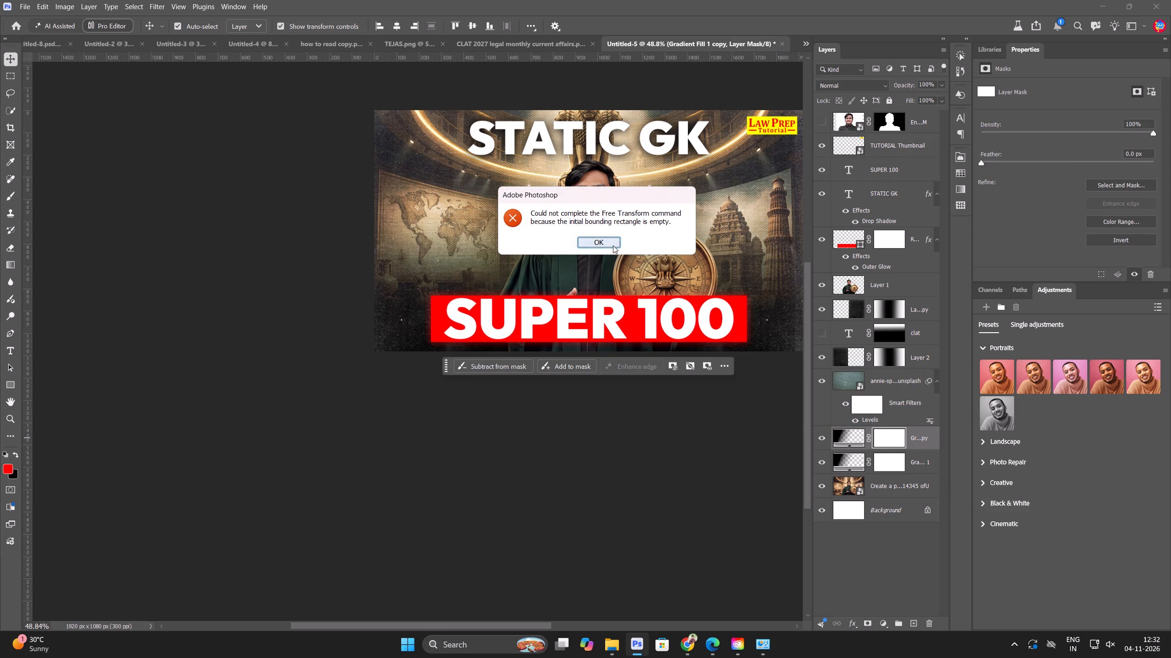
key("ctrl+alt+q")
key("ctrl+t")
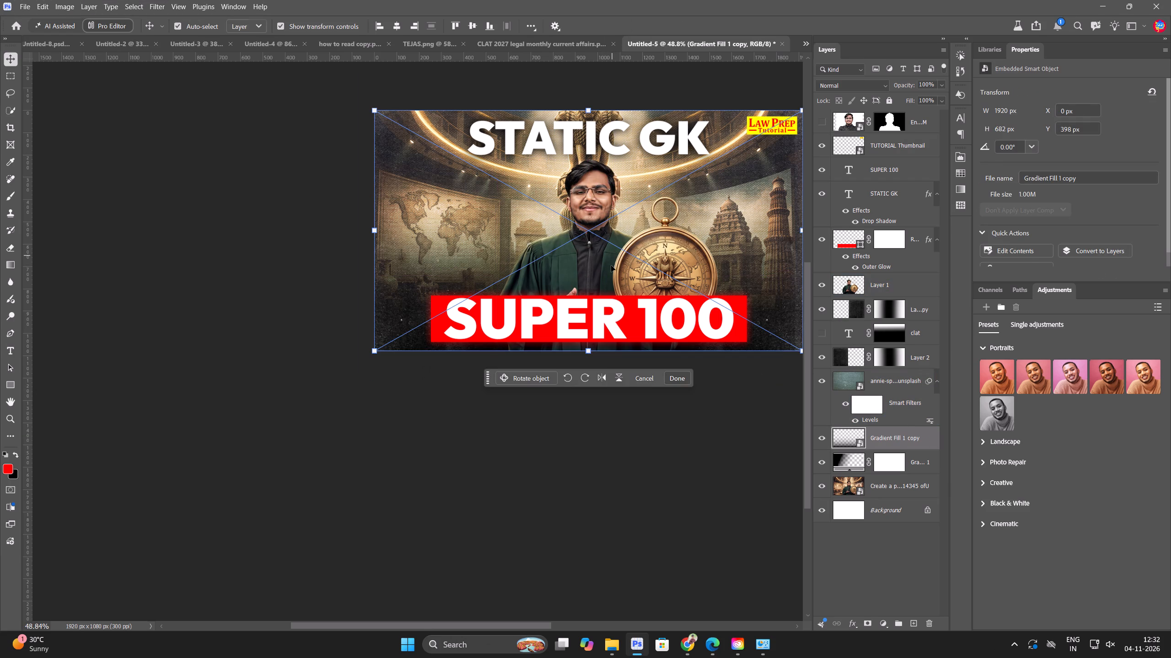
left_click(621, 377)
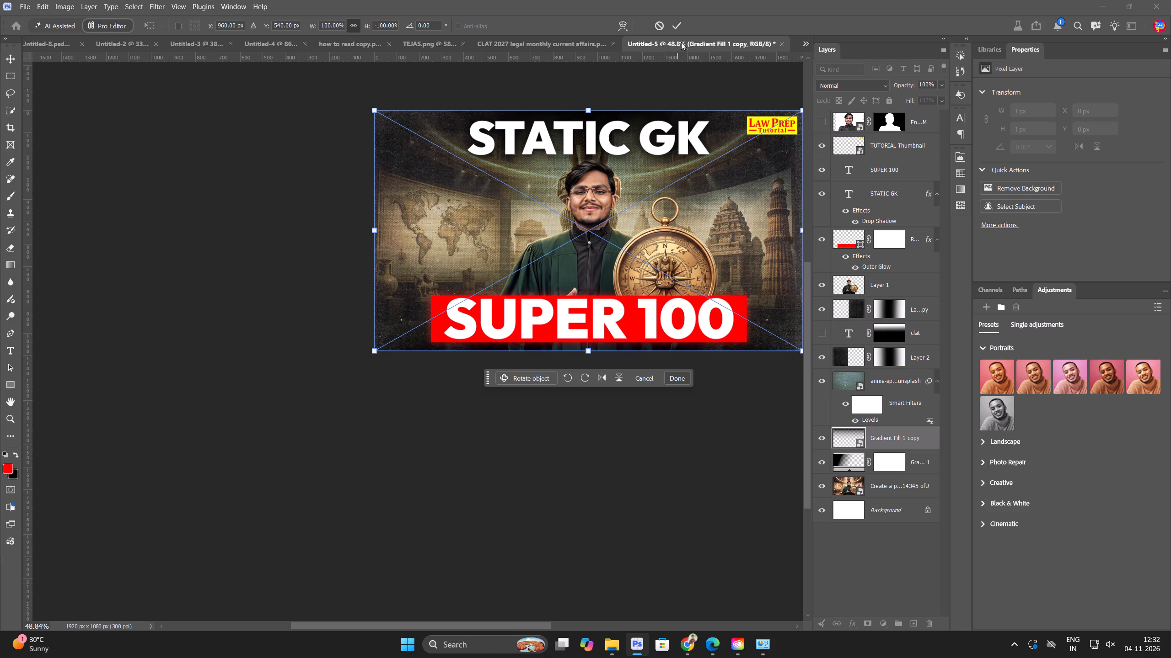
left_click(680, 21)
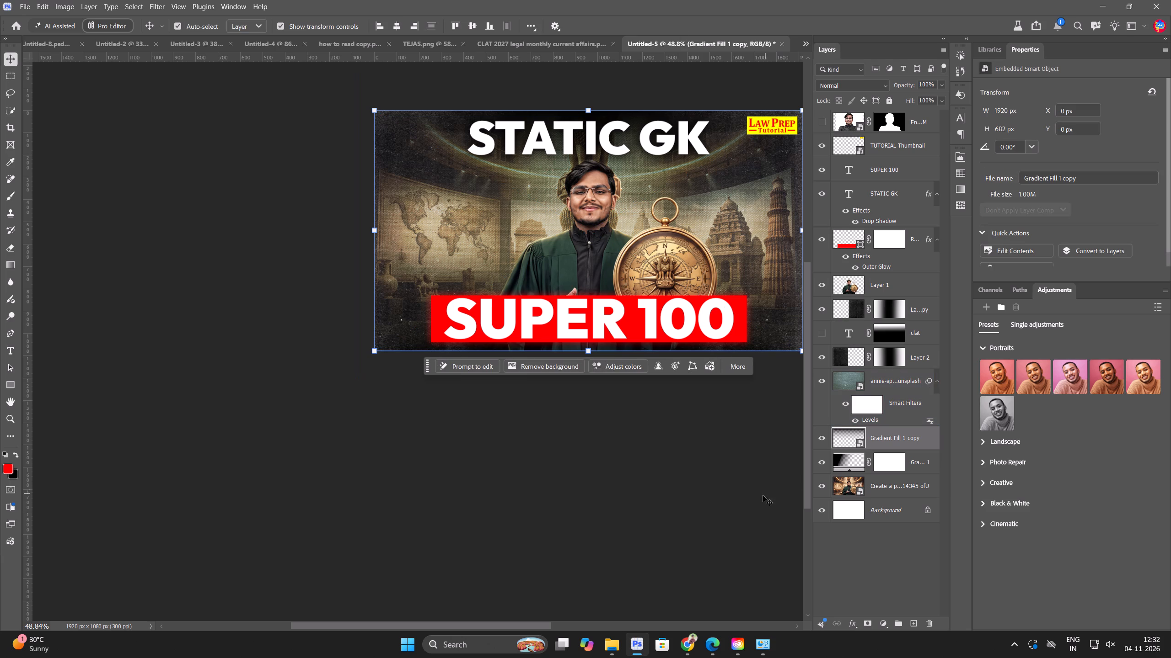
Scale the SUPER 100 text and its red box together to about 81%, positioned near the thumbnail's bottom edge.
left_click(759, 499)
key("ctrl+0")
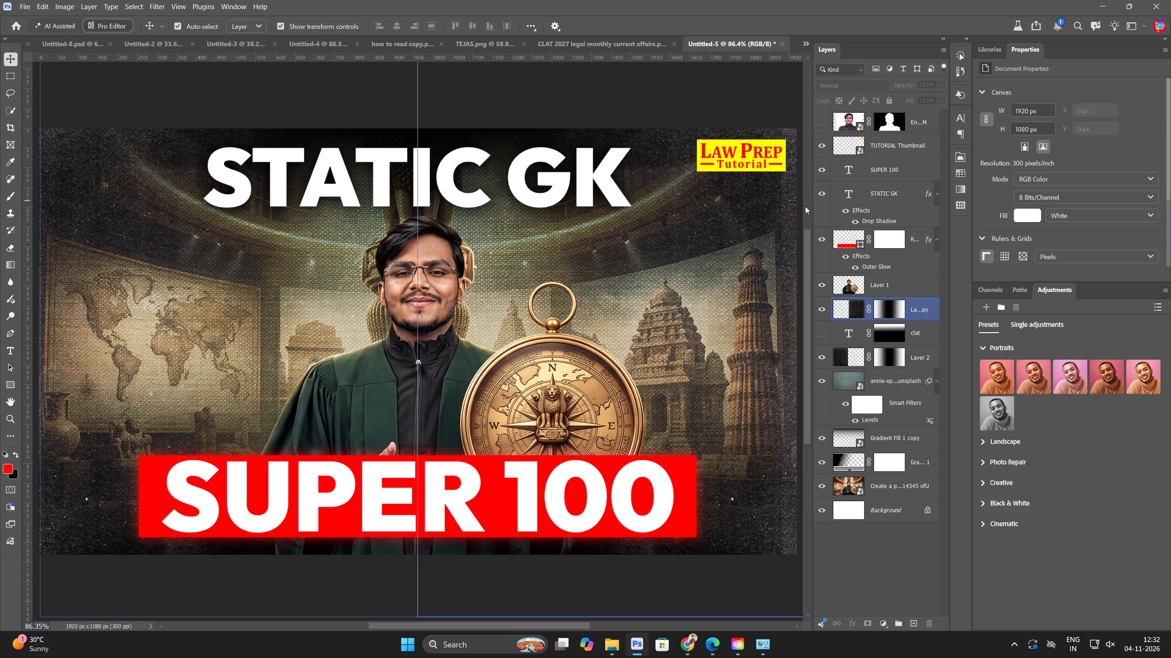
scroll(523, 279, "down", 3)
scroll(563, 312, "down", 1)
left_click(109, 381)
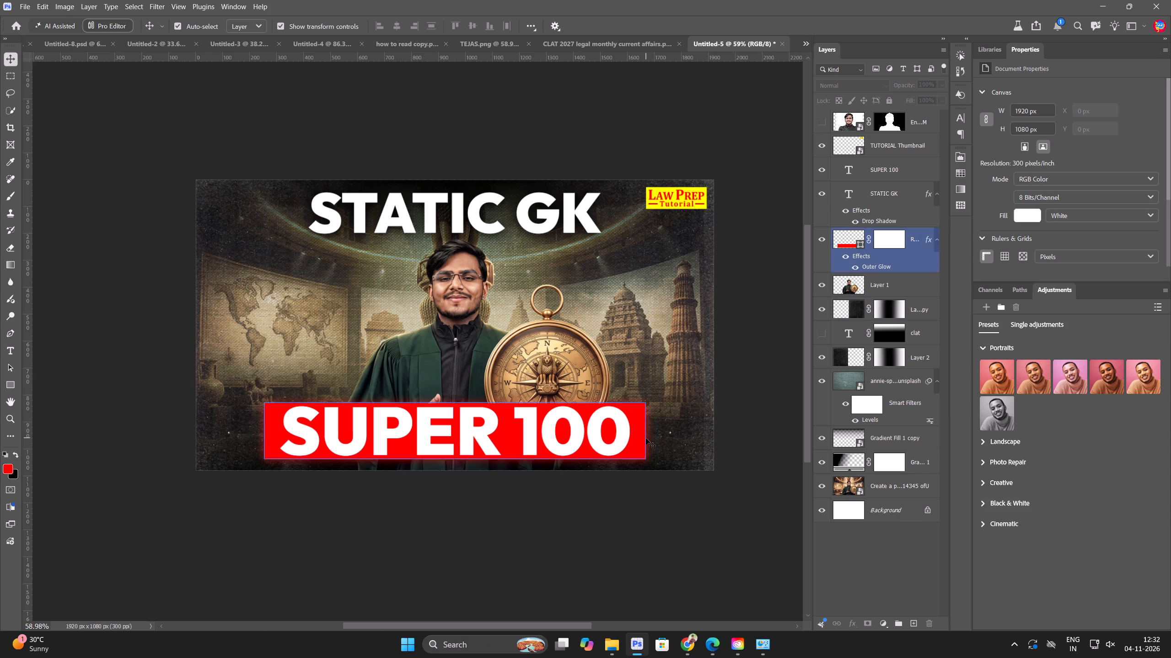
left_click(627, 438)
scroll(650, 433, "up", 4)
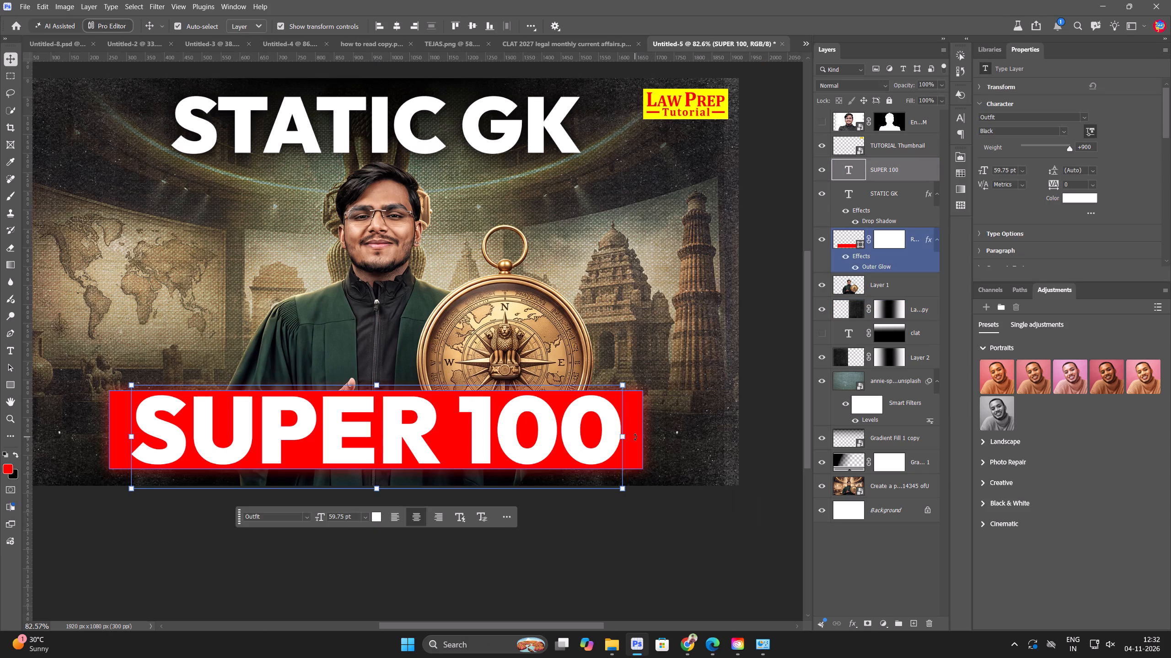
left_click(635, 437, "shift")
left_click(676, 28)
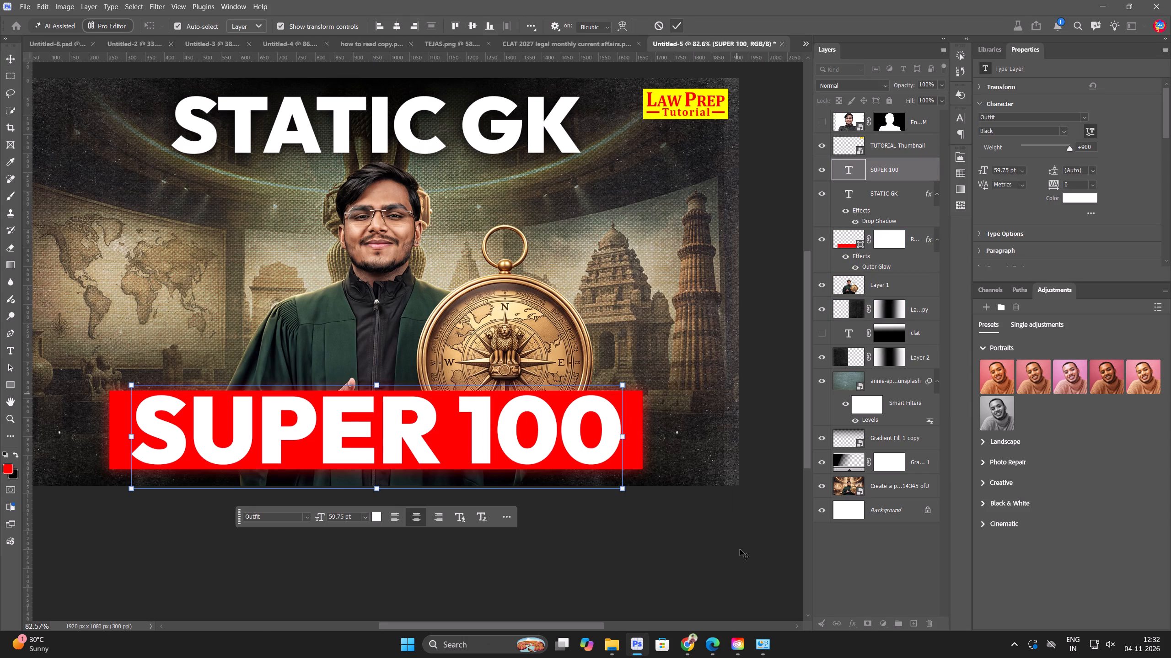
scroll(665, 495, "up", 11)
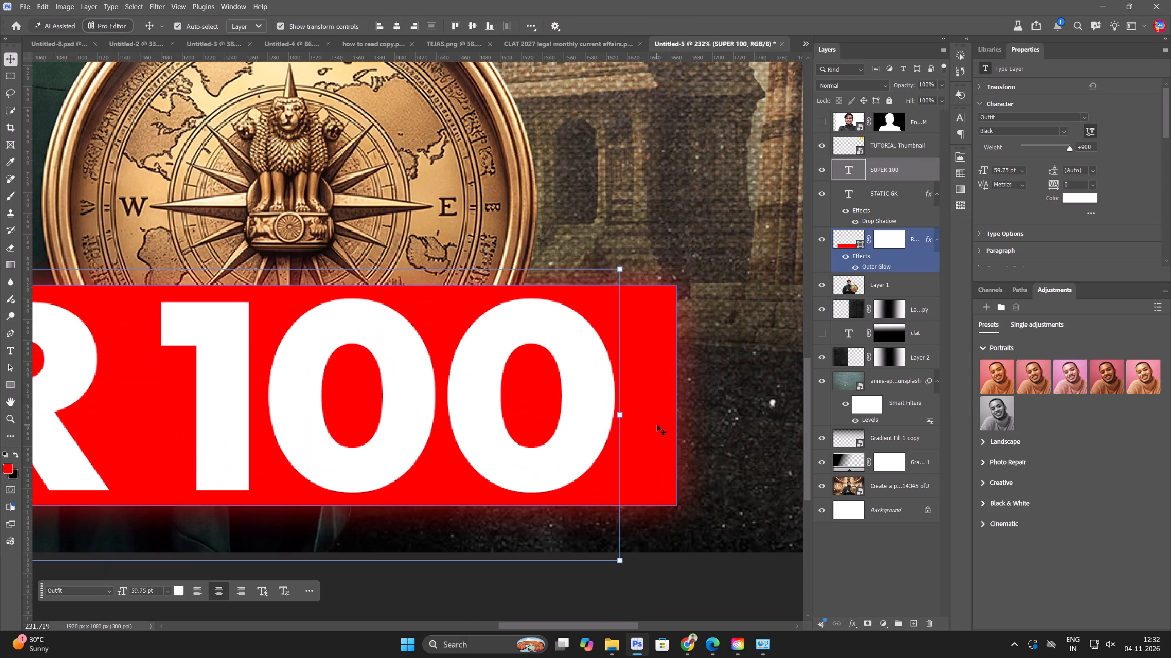
left_click(657, 425, "shift")
scroll(678, 407, "down", 13)
scroll(676, 356, "up", 1)
left_click_drag(677, 368, 573, 370)
left_click_drag(510, 372, 566, 391)
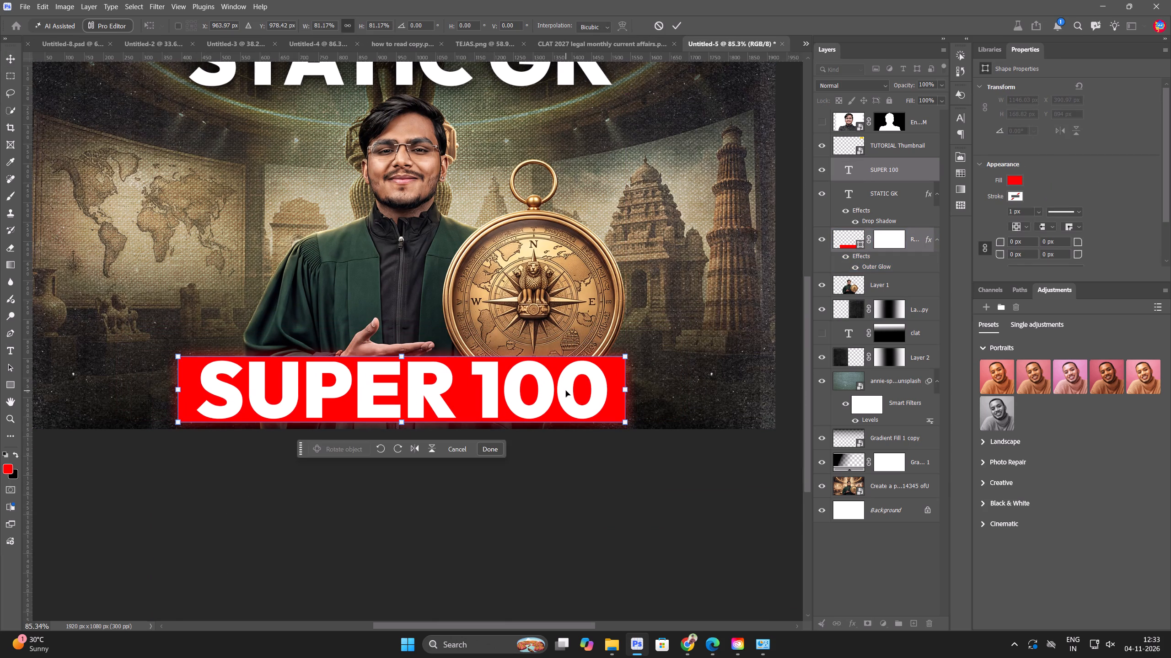
key("Return")
scroll(566, 390, "down", 10)
left_click(684, 421)
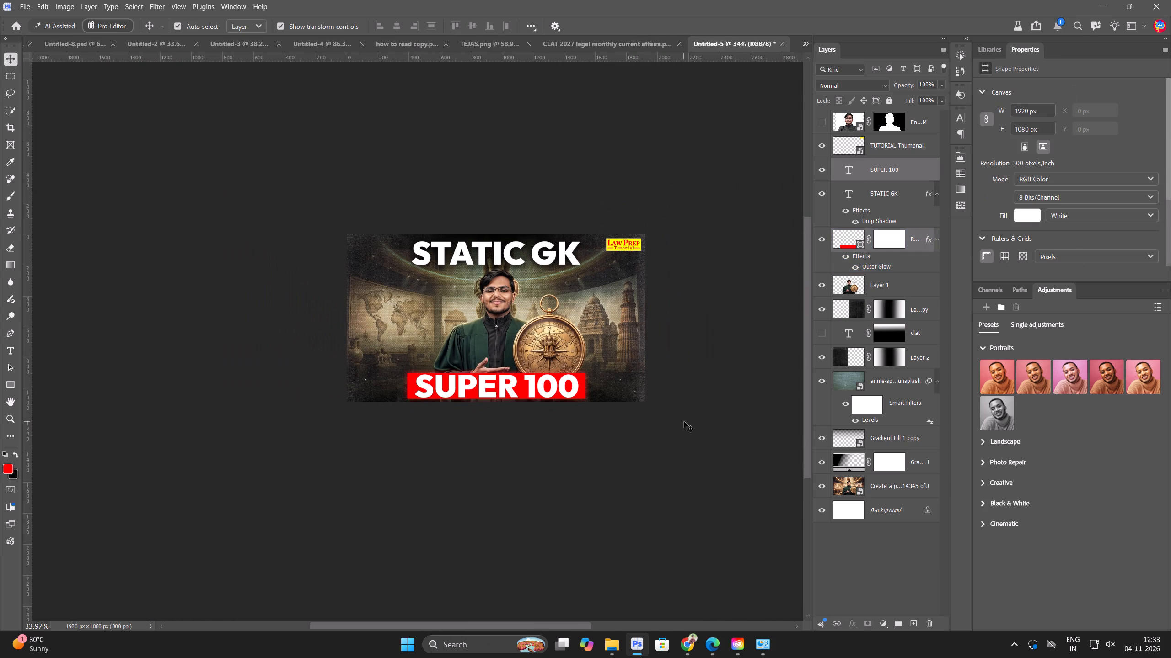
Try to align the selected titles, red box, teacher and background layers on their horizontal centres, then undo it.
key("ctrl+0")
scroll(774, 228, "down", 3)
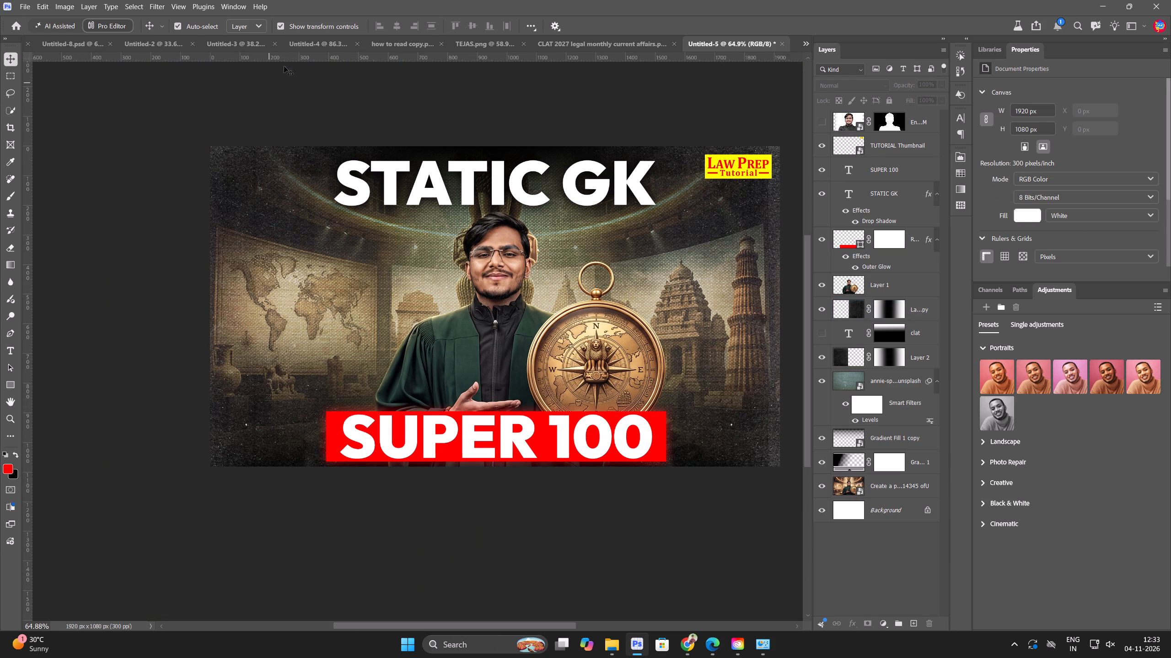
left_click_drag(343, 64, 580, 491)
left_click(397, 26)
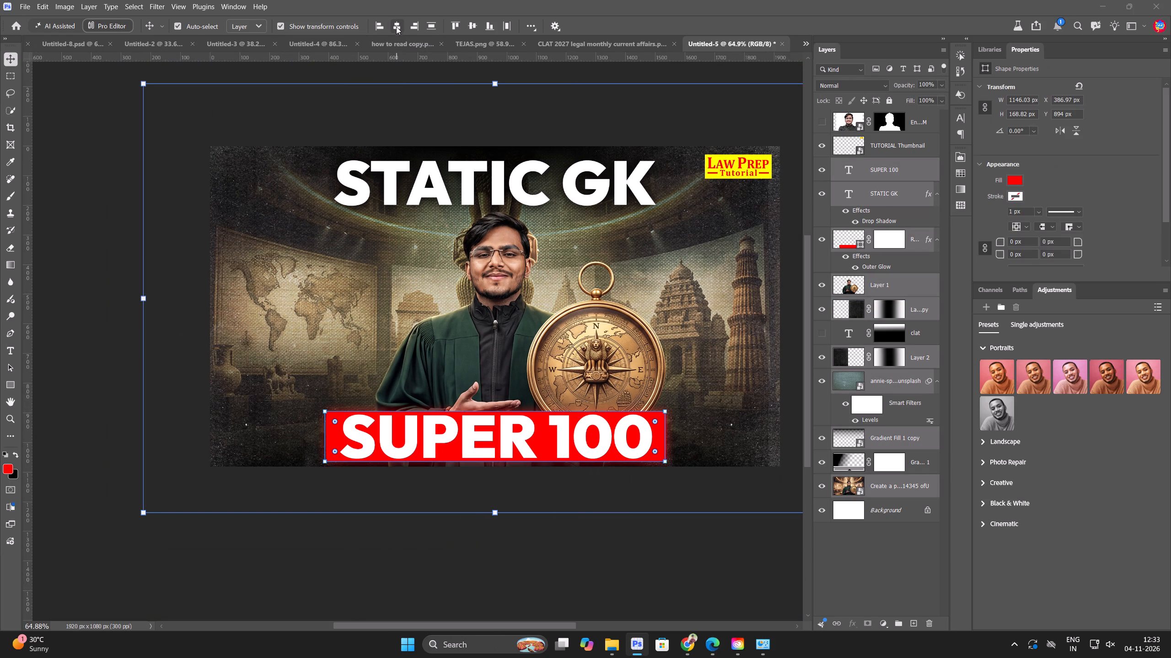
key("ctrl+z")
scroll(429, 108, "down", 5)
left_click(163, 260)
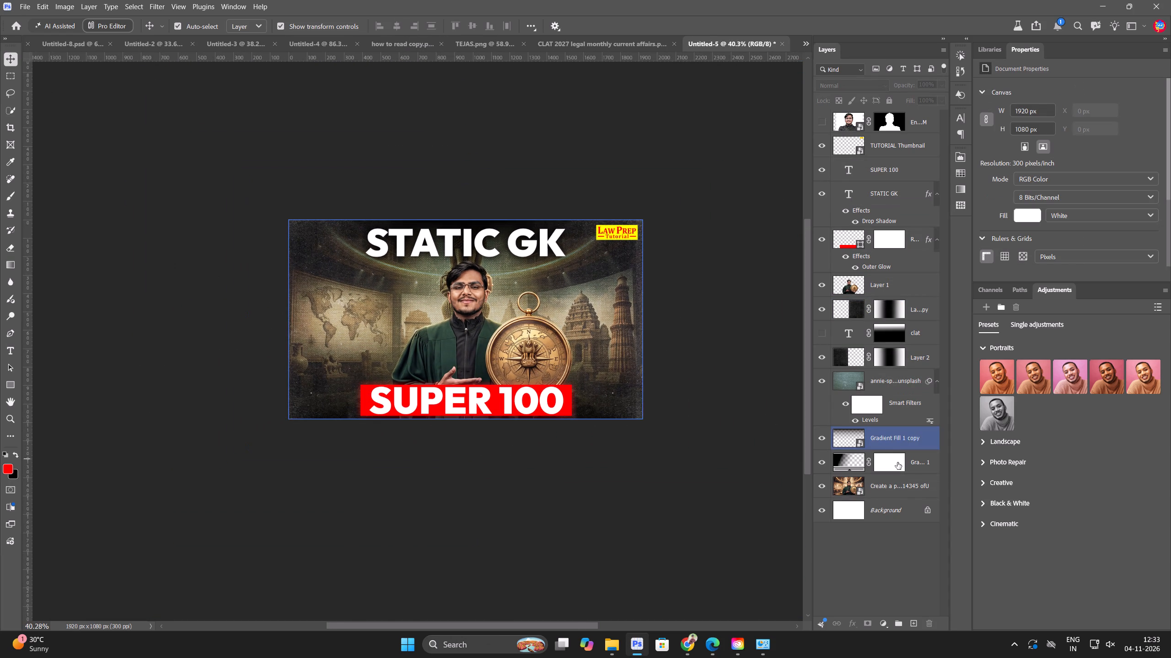
Align the SUPER 100 and STATIC GK text layers to the canvas's horizontal centre.
left_click(899, 163)
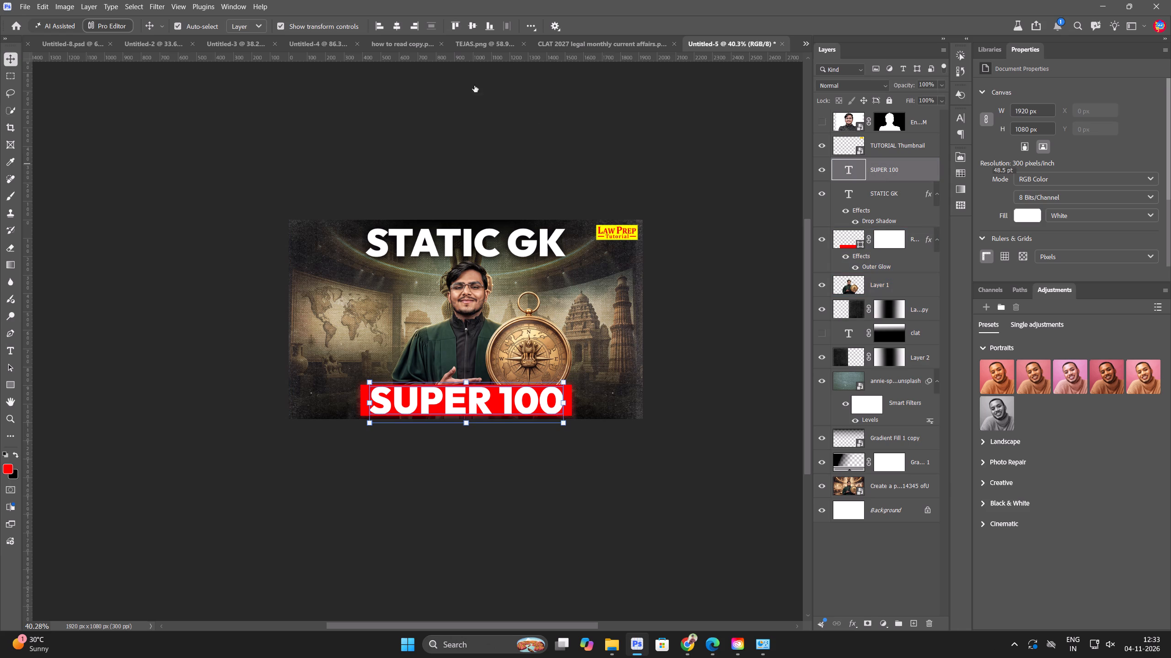
double_click(397, 27)
left_click_drag(574, 136, 572, 141)
left_click(533, 249)
left_click(530, 244)
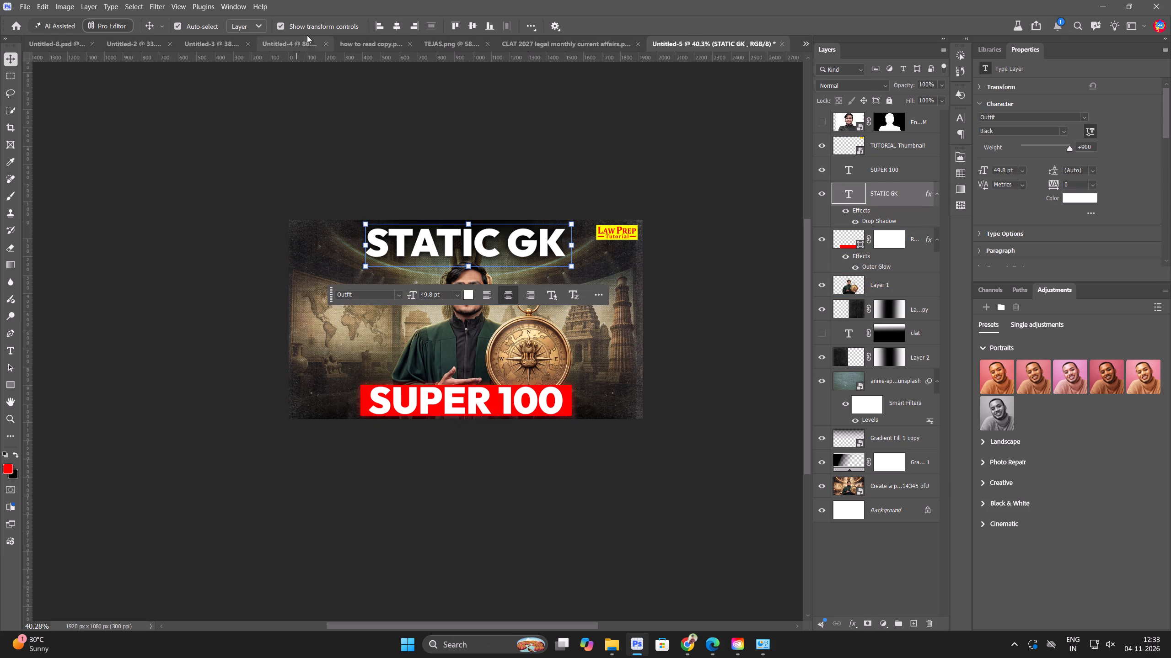
left_click(392, 28)
left_click(539, 112)
Stamp all visible layers into a new merged layer above the TUTORIAL Thumbnail logo layer.
key("ctrl+alt+a")
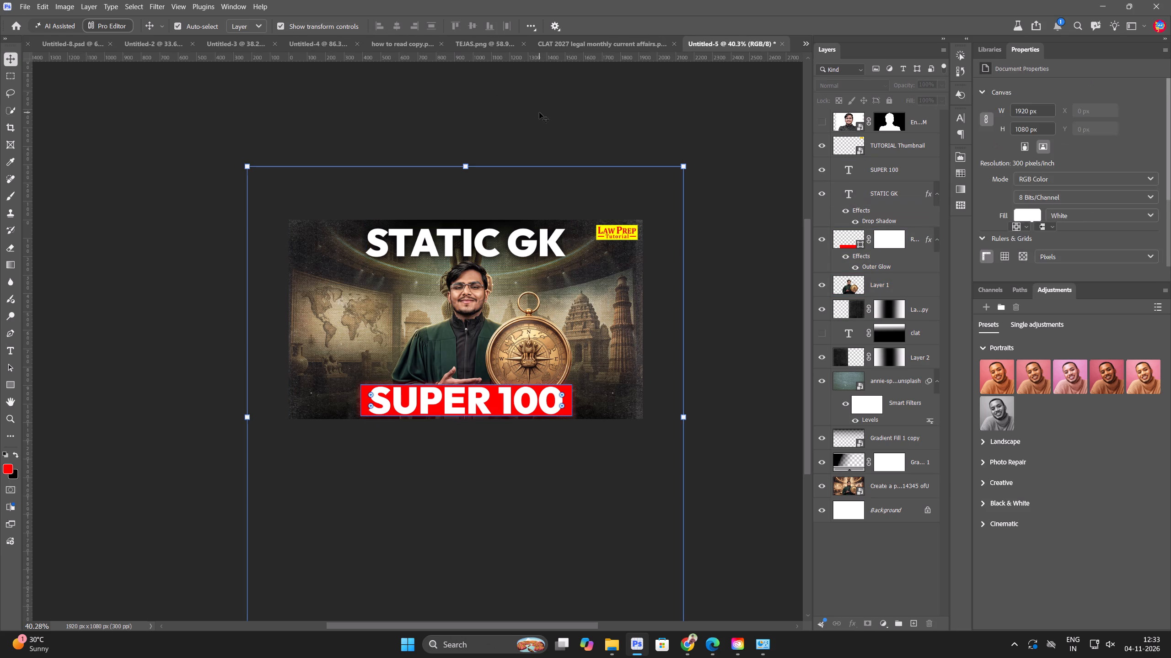
key("ctrl+alt+shift+e")
left_click(909, 130, "ctrl")
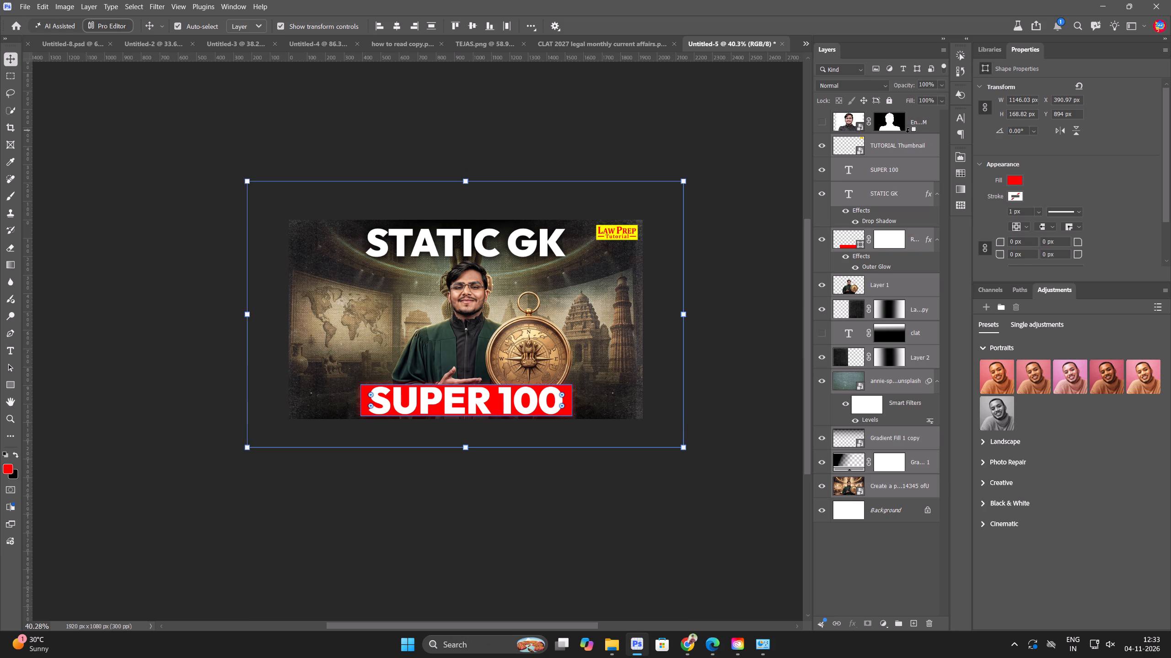
key("ctrl+alt+shift+e")
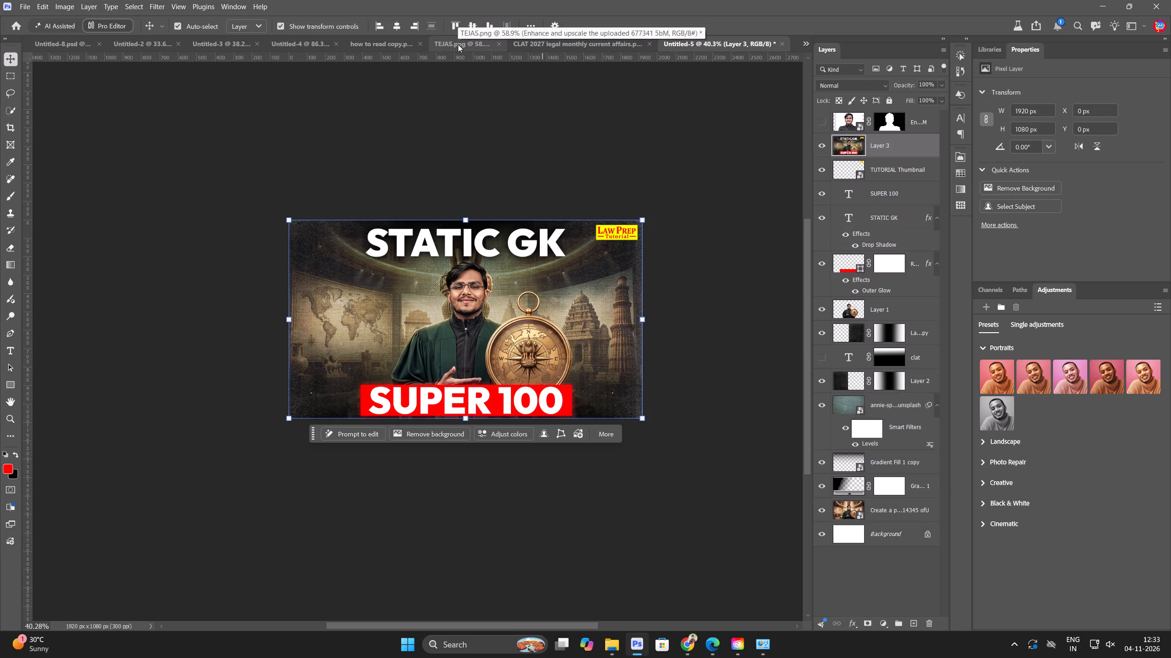
Copy the Color Fill 1 and Grain 1 layers from Untitled-4 and paste them above the merged layer in Untitled-5.
left_click(280, 40)
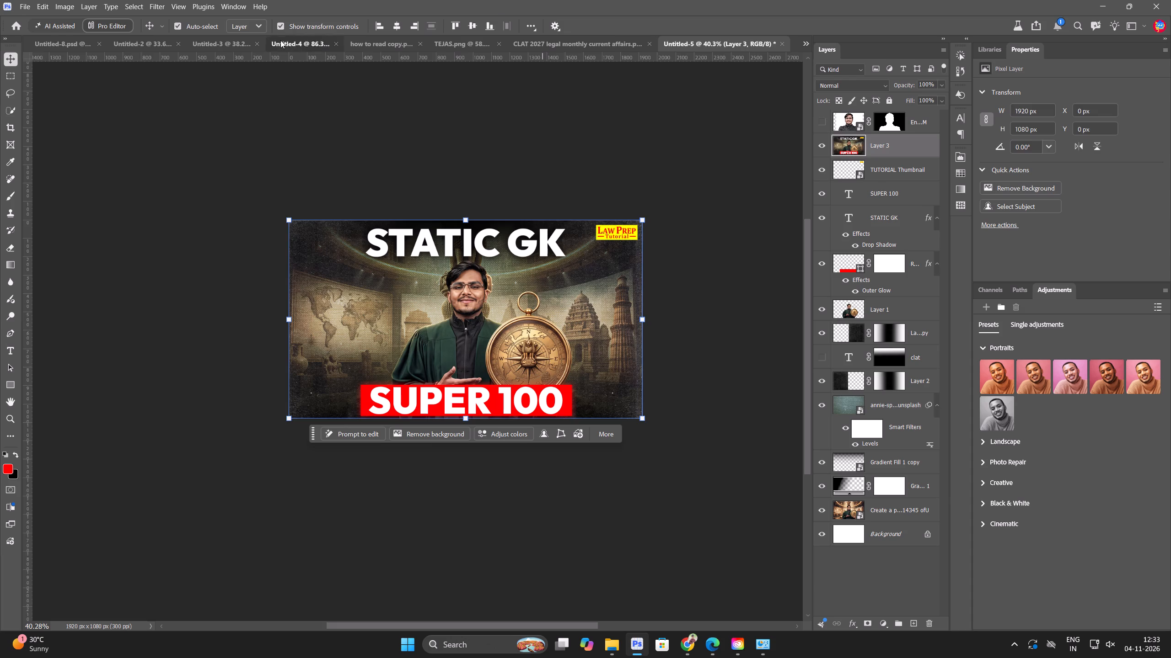
scroll(508, 198, "down", 5)
left_click(875, 179)
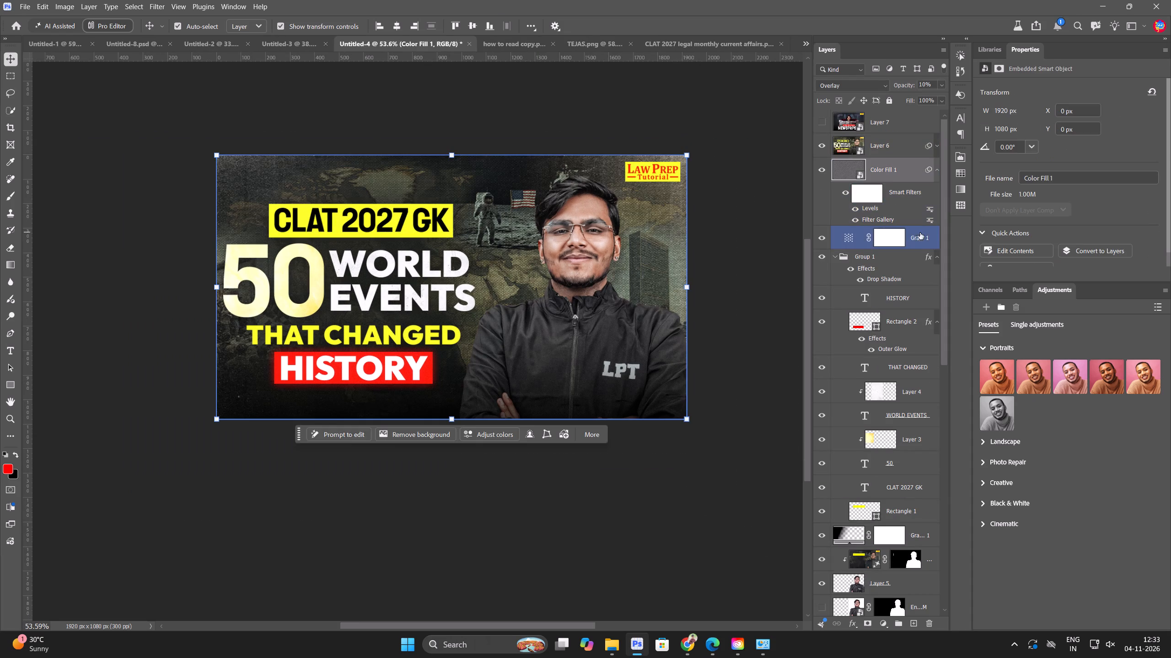
left_click(924, 239, "shift")
key("ctrl+c")
key("ctrl+Tab")
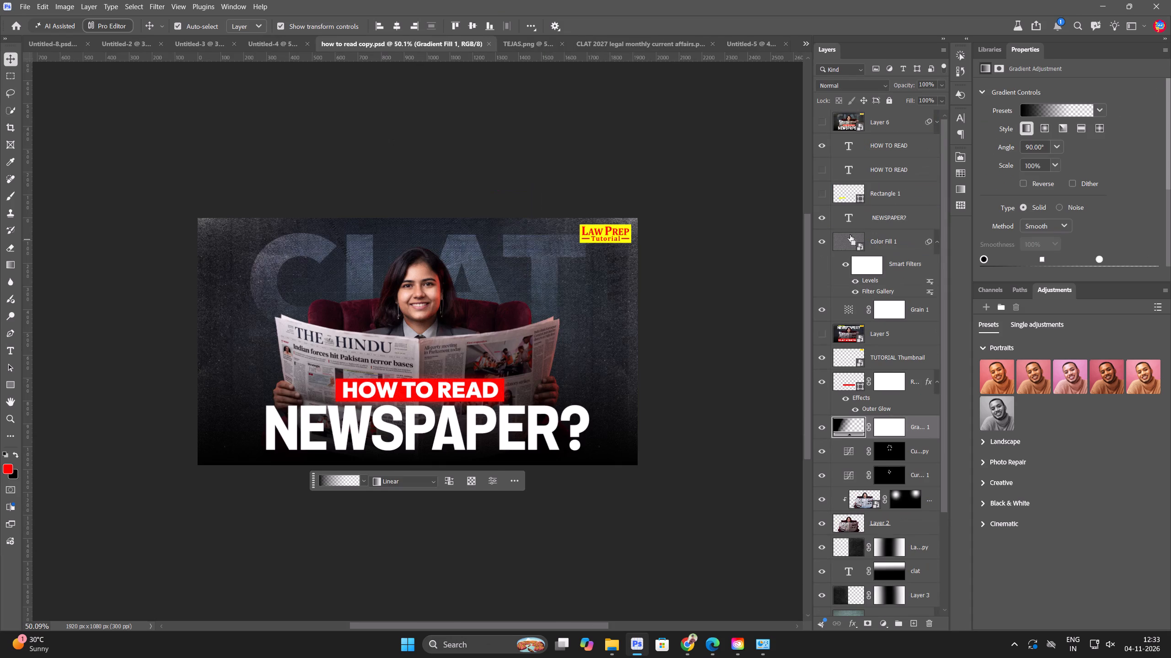
key("ctrl+Tab")
key("ctrl+Tab")
key("ctrl+Tab")
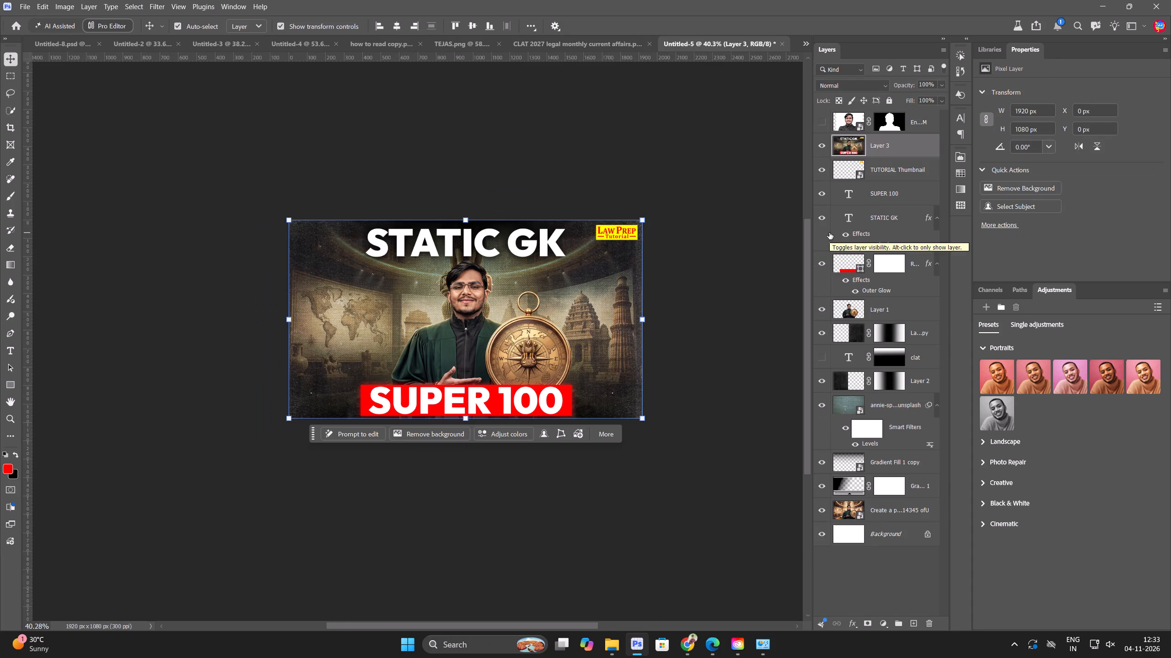
key("ctrl+v")
left_click(702, 272)
scroll(591, 279, "up", 12)
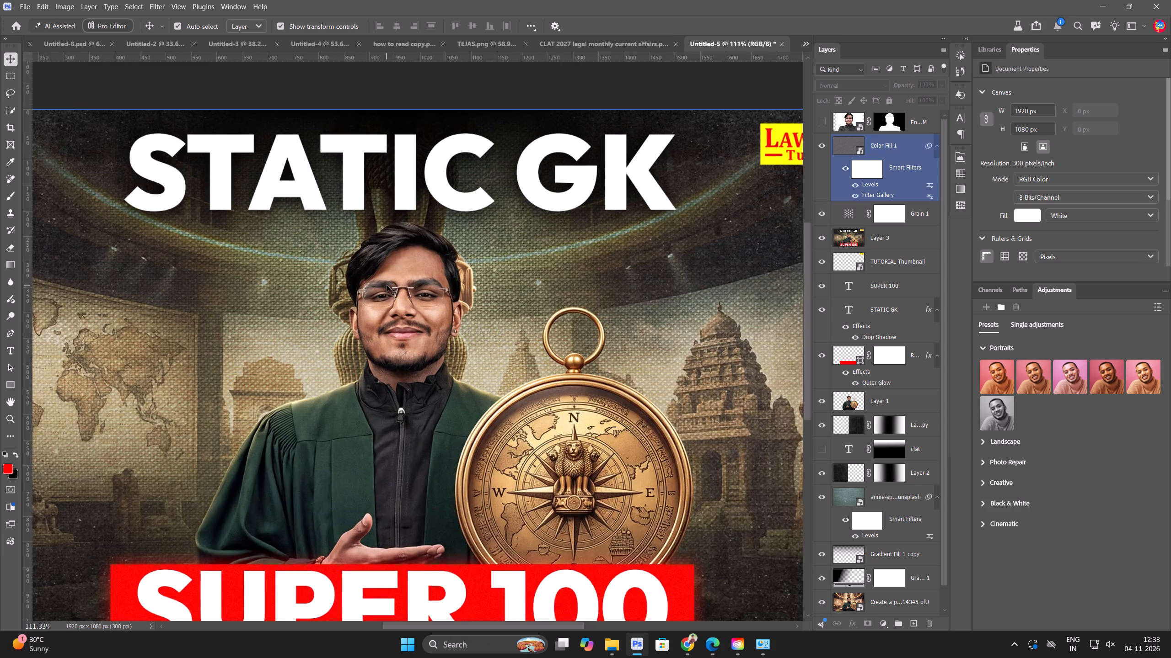
scroll(387, 285, "up", 4)
scroll(451, 275, "down", 10)
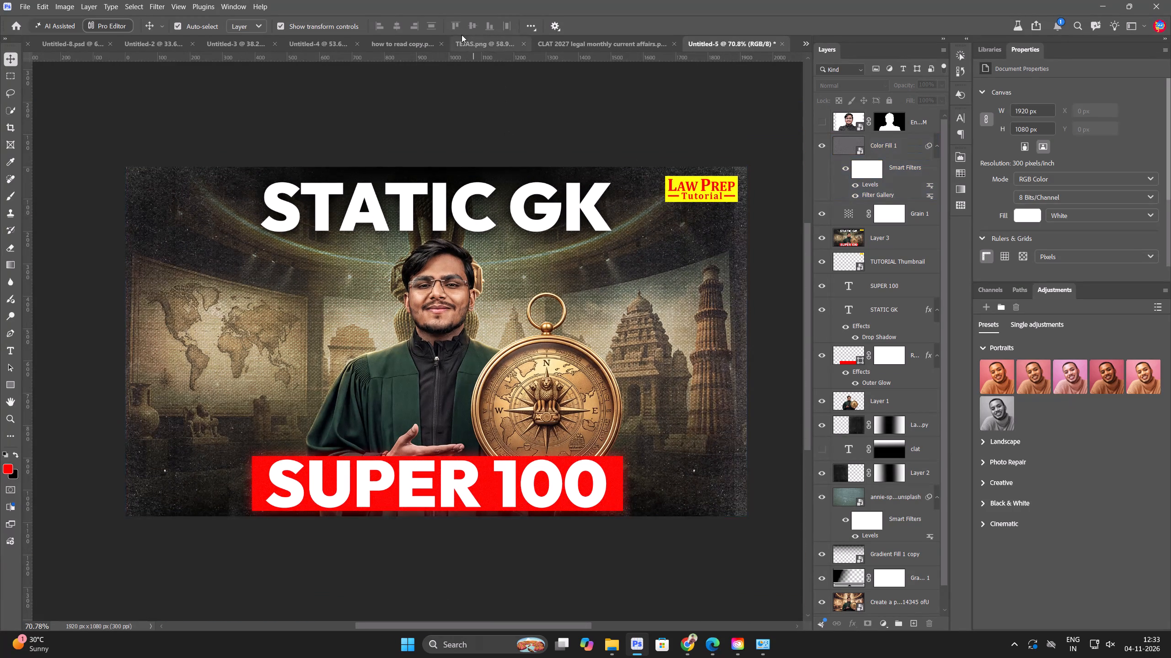
Copy the merged Layer 6 with its smart filters from Untitled-4, paste it into Untitled-5 and hide the pasted copy.
left_click(300, 50)
left_click(887, 149)
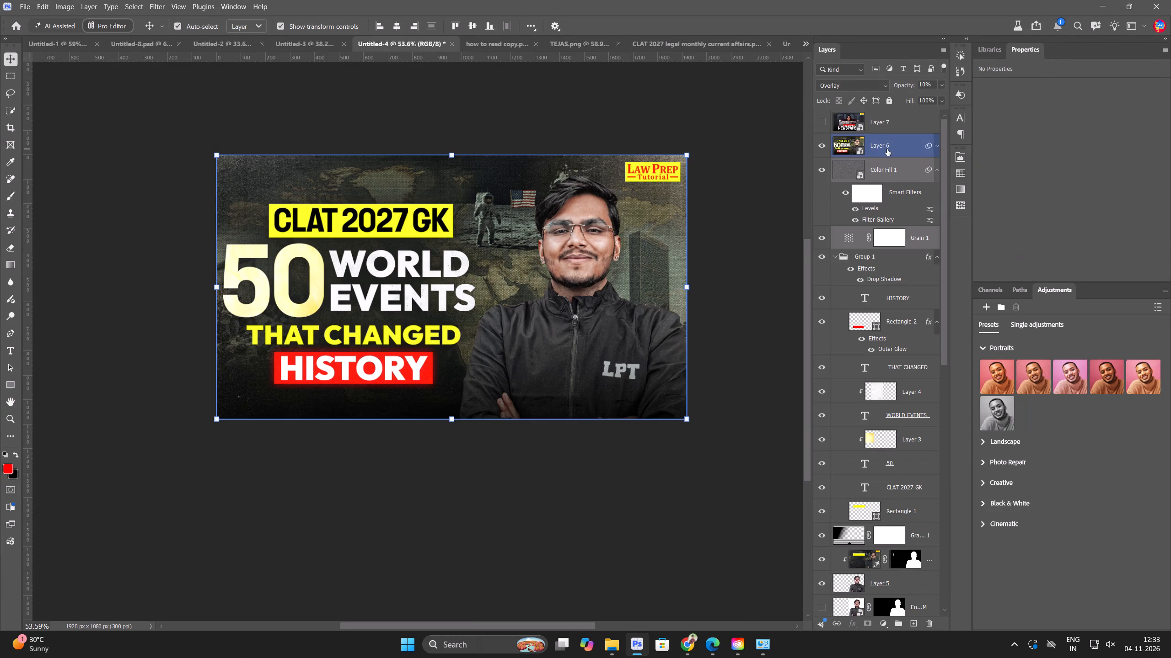
key("ctrl+c")
key("ctrl+Tab")
key("ctrl+Tab")
key("ctrl+Tab")
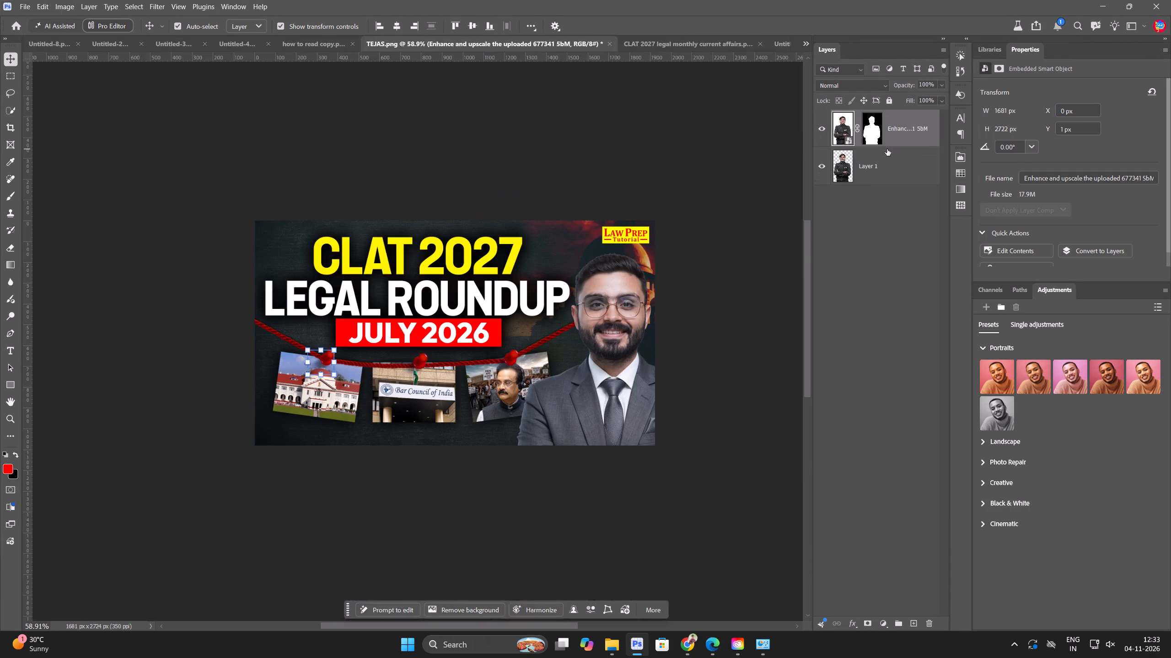
key("ctrl+Tab")
key("ctrl+v")
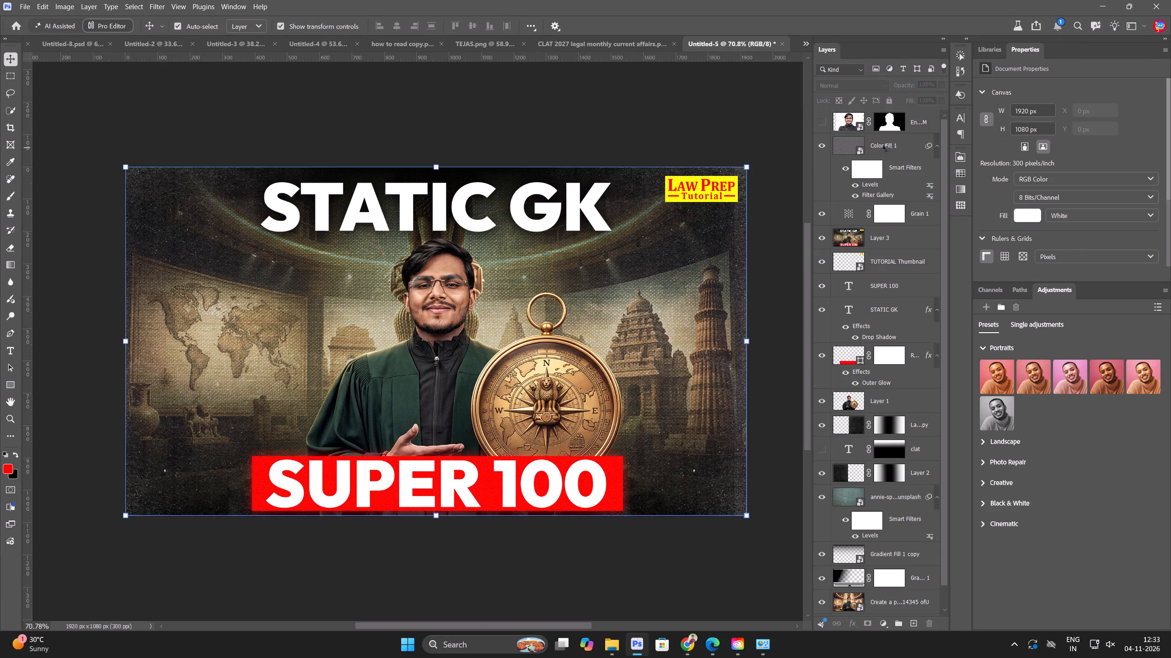
left_click(820, 121)
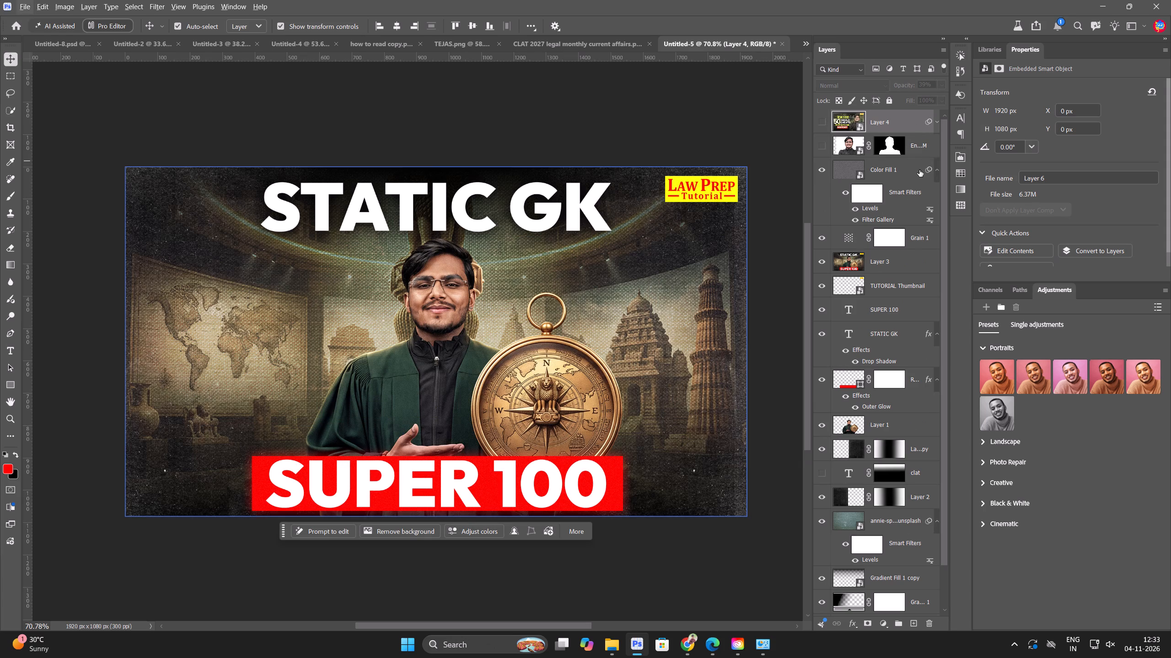
Convert the merged Layer 3 to a smart object and move the hidden Layer 4's smart filters onto it.
left_click(919, 170)
right_click(909, 264)
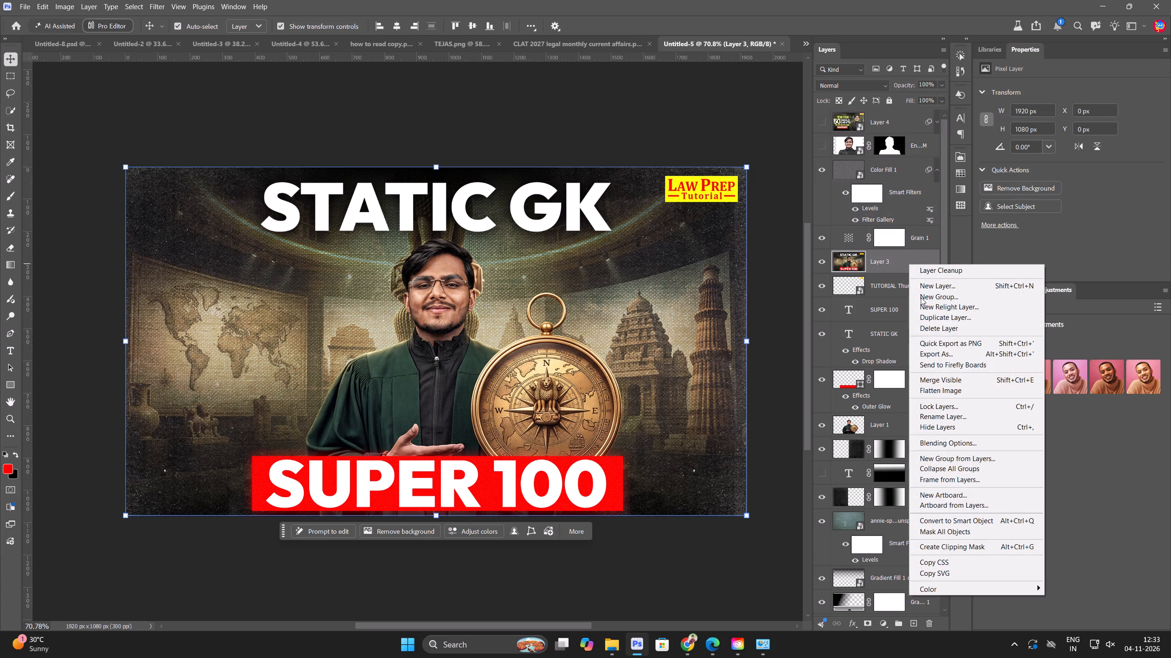
left_click(978, 521)
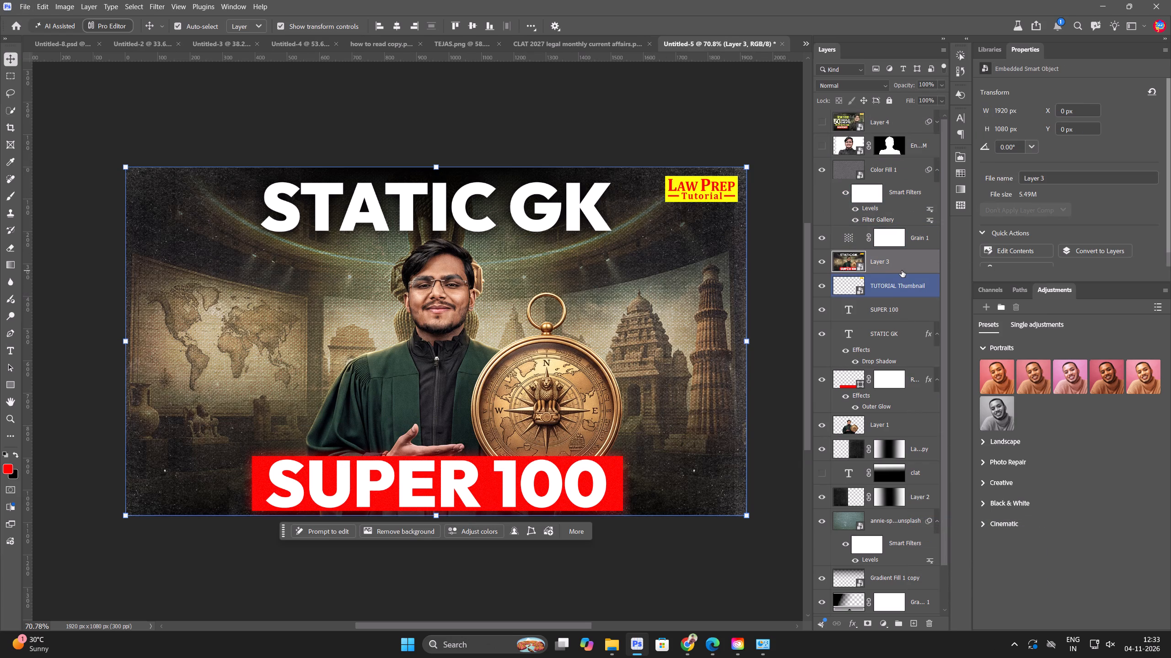
left_click_drag(931, 122, 897, 263)
Lower the opacity of the filtered Layer 3 to soften its effect over the thumbnail, then deselect all layers.
left_click(908, 270)
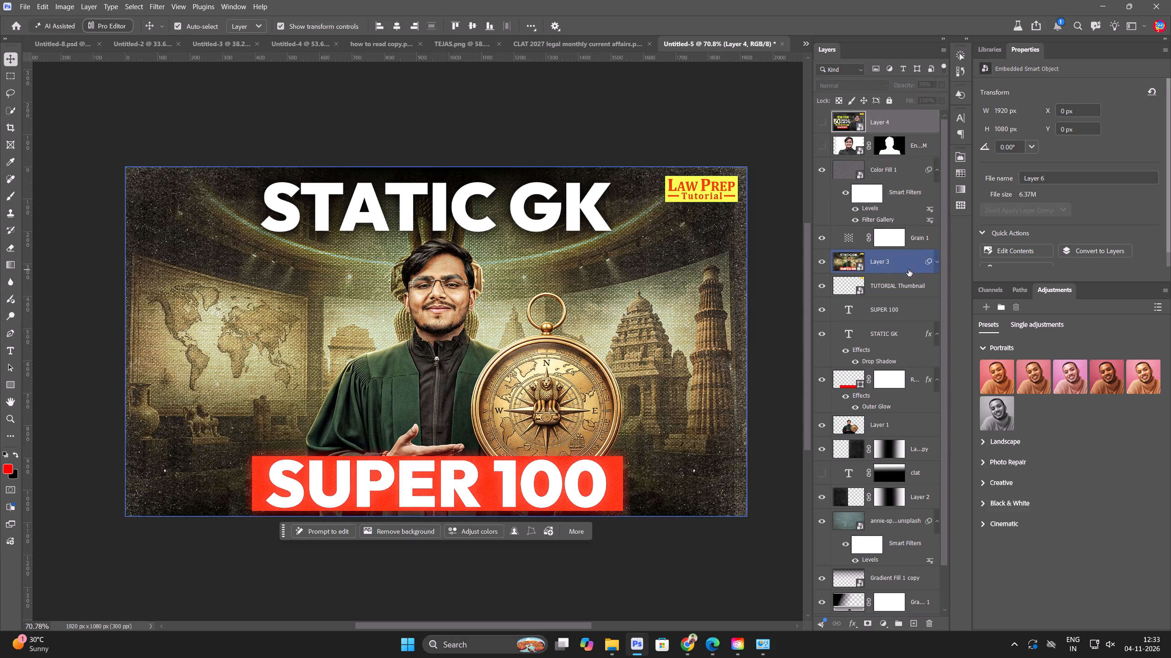
left_click_drag(907, 87, 878, 87)
left_click(666, 105)
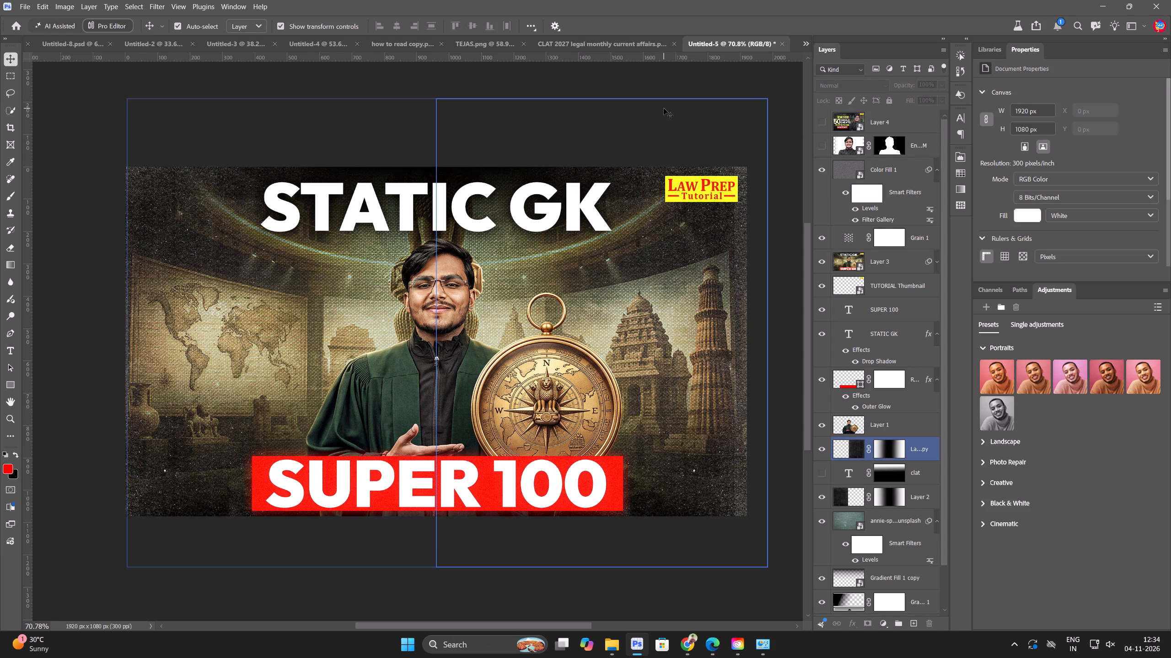
scroll(663, 111, "down", 6)
left_click(144, 300)
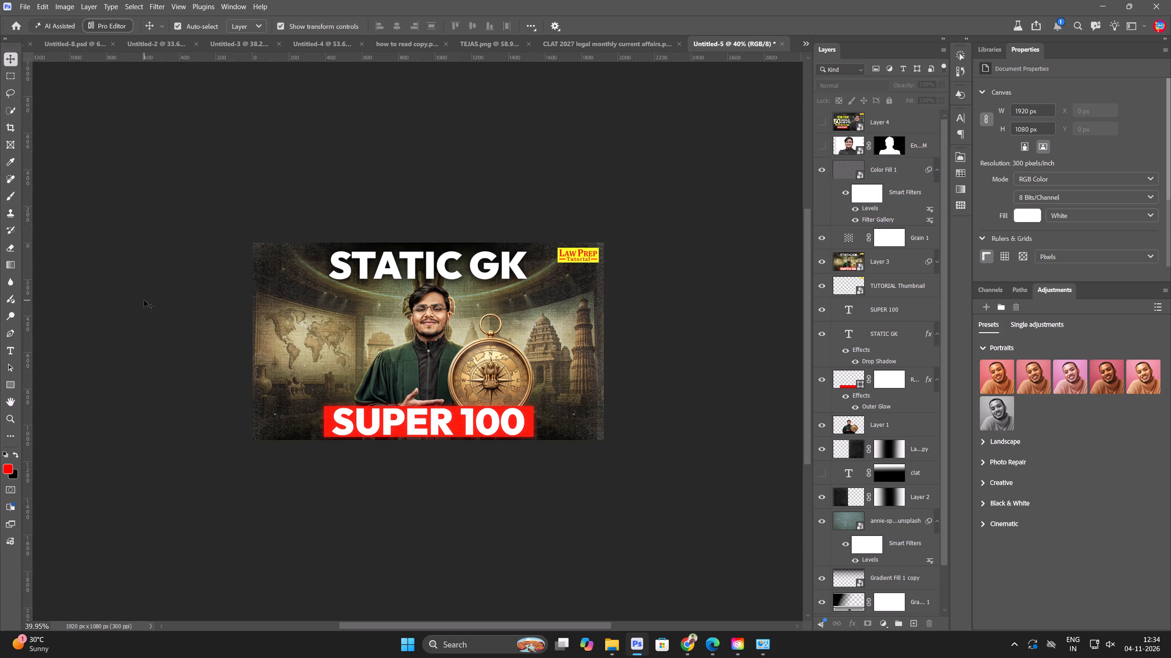
Export Untitled-5 as a PNG at 200% scale, 3840 x 2160 px.
key("ctrl+alt+shift+w")
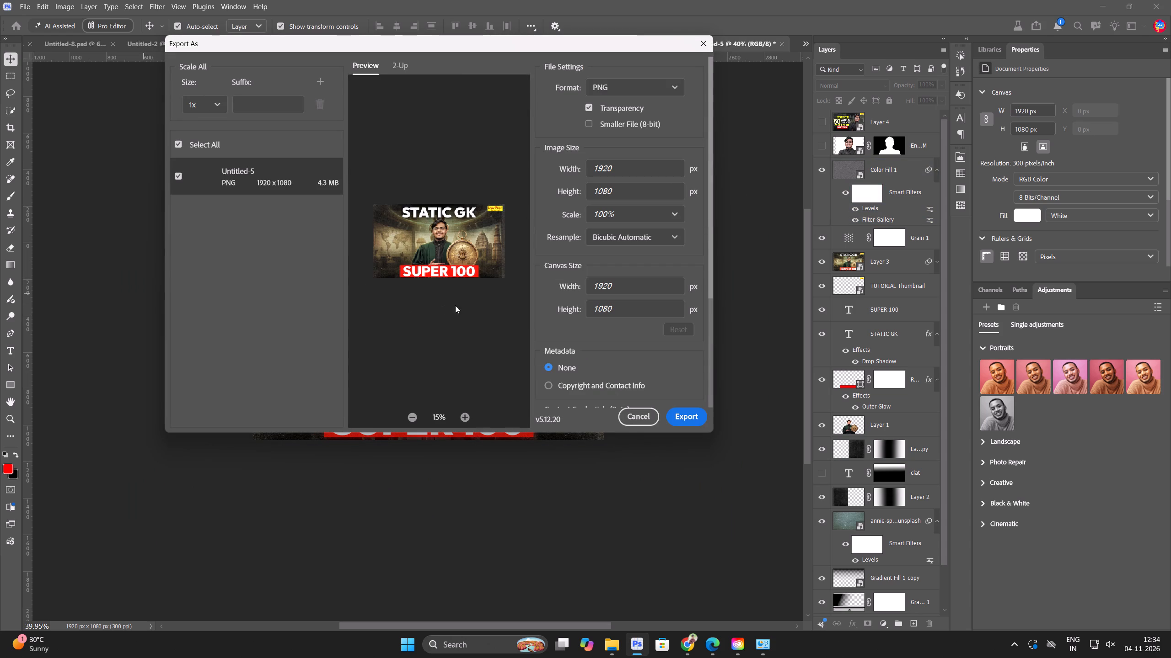
left_click(674, 214)
left_click(636, 382)
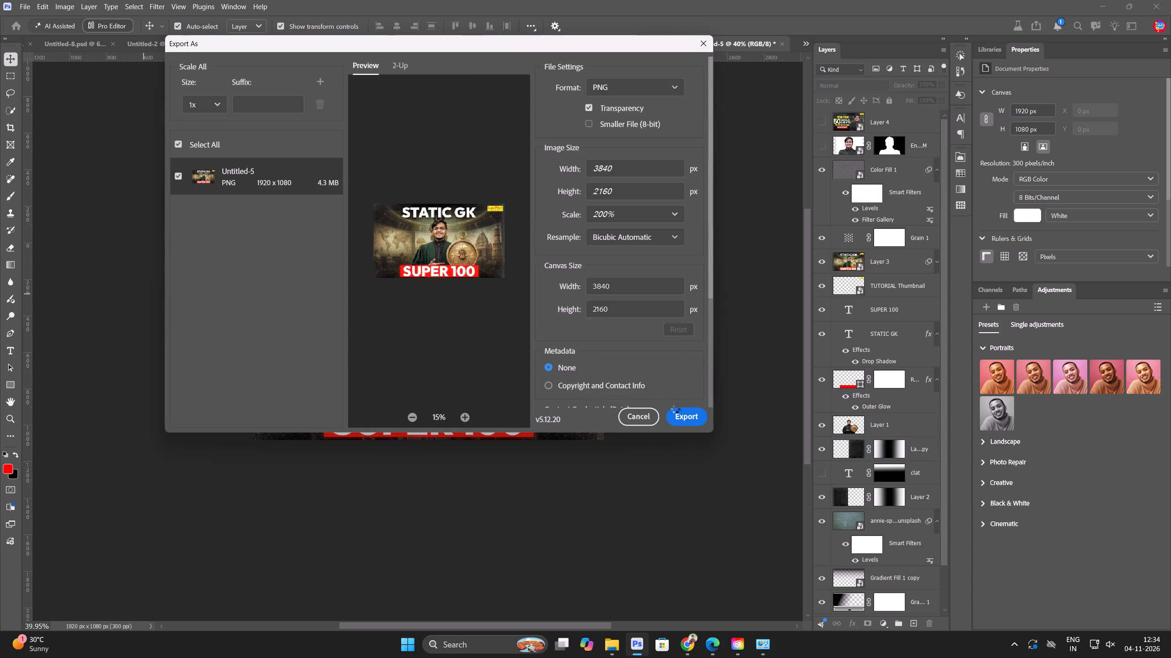
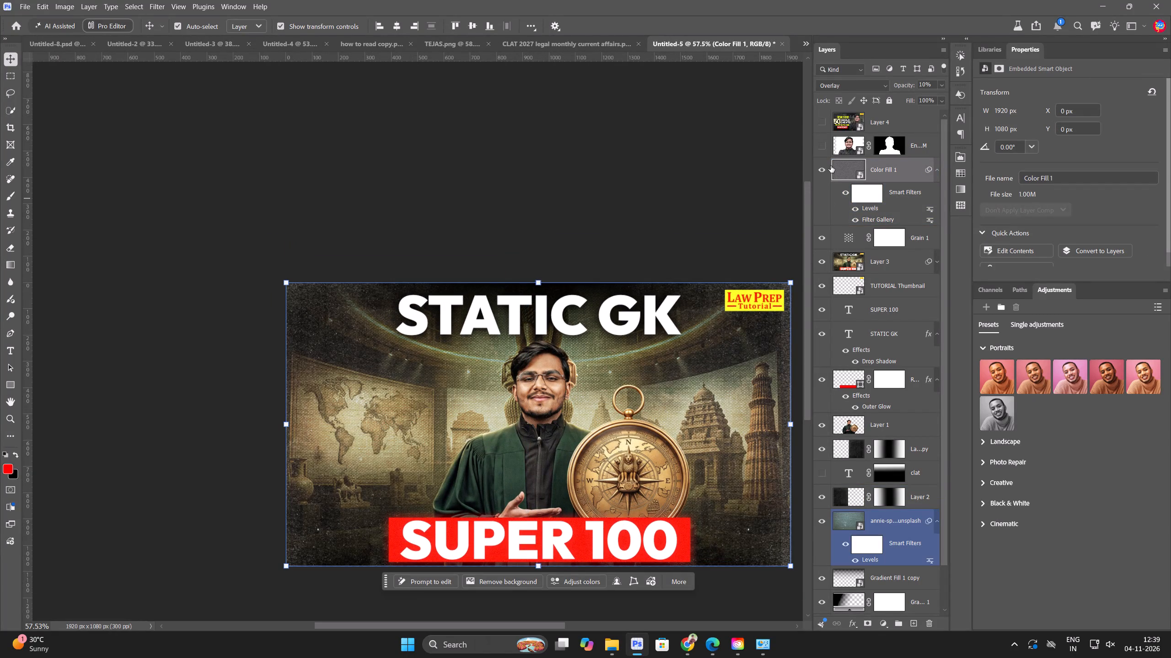
Hide the Layer 3, Color Fill 1 and Grain 1 effect layers above the Static GK thumbnail artwork.
left_click(829, 167)
left_click(829, 167)
left_click(827, 260)
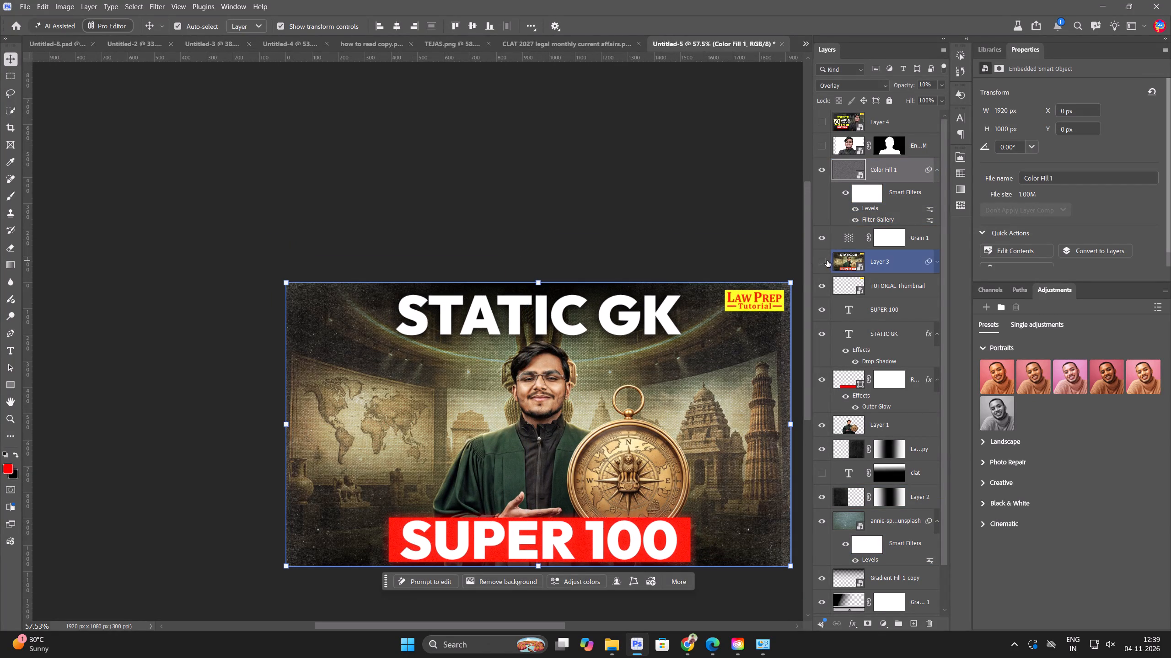
left_click(612, 165)
scroll(590, 255, "up", 4)
double_click(575, 313)
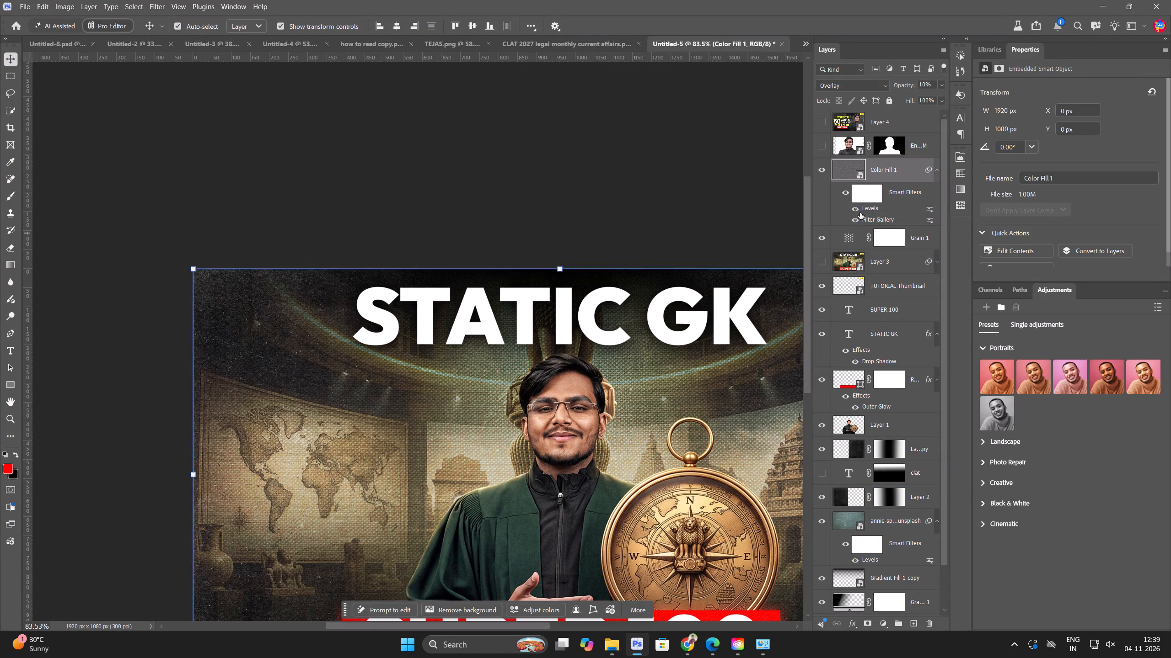
left_click(826, 172)
left_click(822, 249)
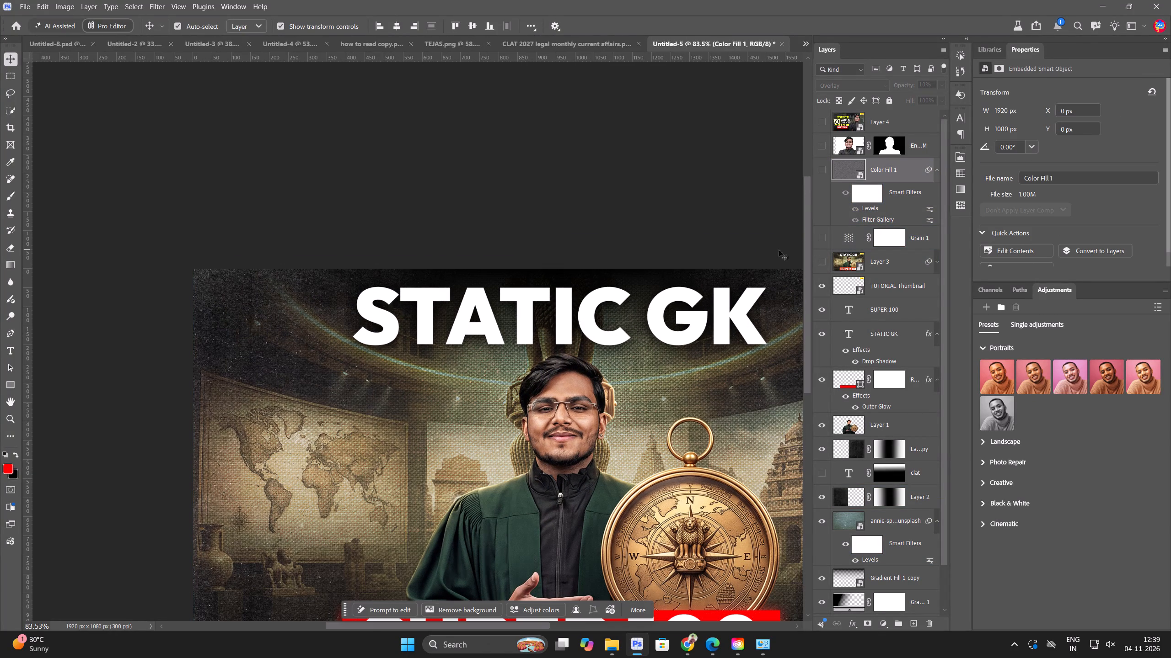
Move the STATIC GK title down to just above the SUPER 100 banner and scale it down to about 37.47 pt.
left_click(554, 296)
scroll(554, 296, "down", 5)
left_click_drag(554, 296, 549, 348)
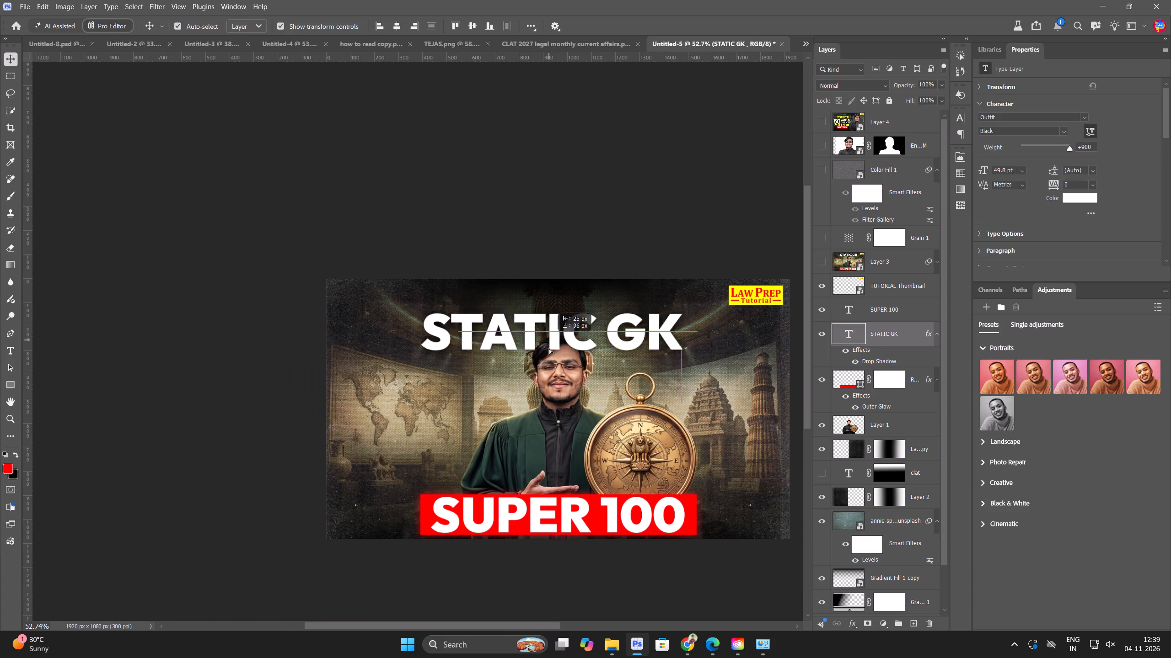
left_click_drag(549, 348, 556, 457)
left_click_drag(565, 500, 564, 487)
left_click_drag(583, 472, 583, 487)
key("Return")
Transform Layer 1 and the generated background image together, moving them up and scaling to about 103.8%, then deselect.
left_click(882, 418)
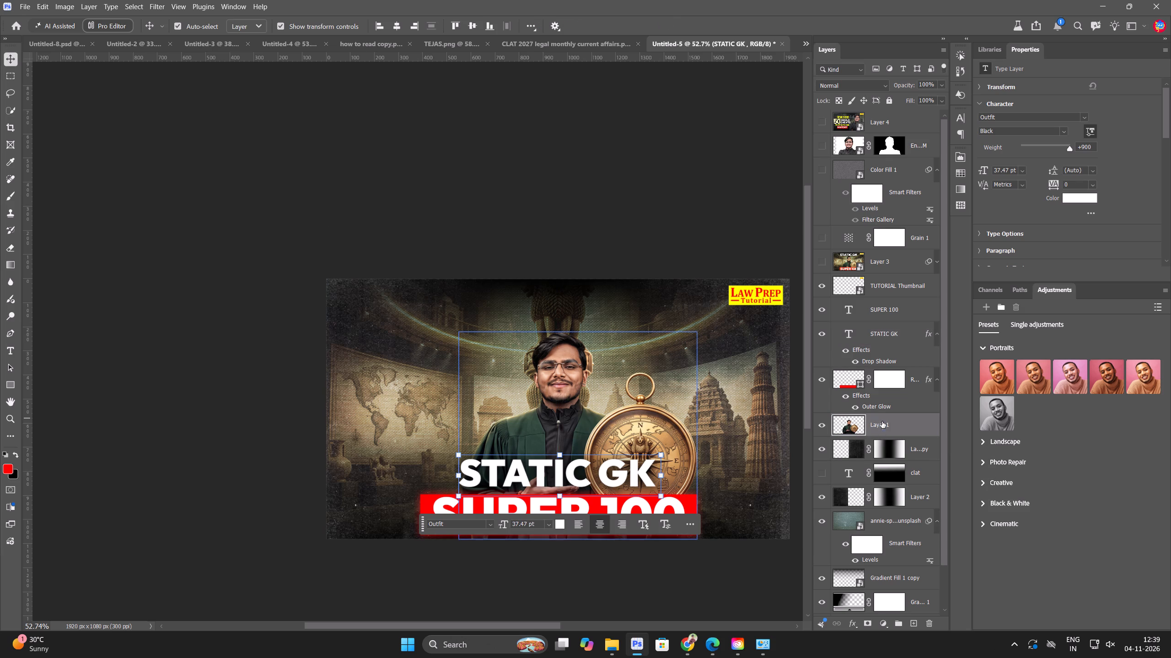
scroll(900, 557, "down", 3)
left_click(900, 578, "ctrl")
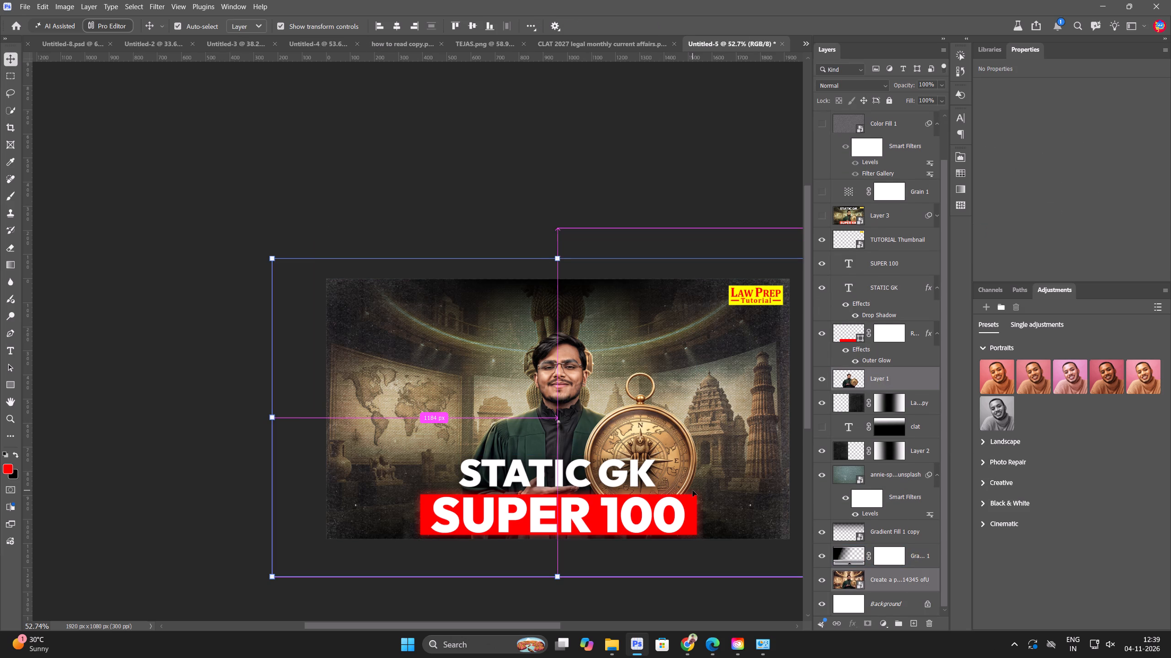
key("ctrl+t")
left_click_drag(645, 441, 643, 413)
scroll(581, 415, "down", 3)
left_click_drag(558, 516, 556, 525)
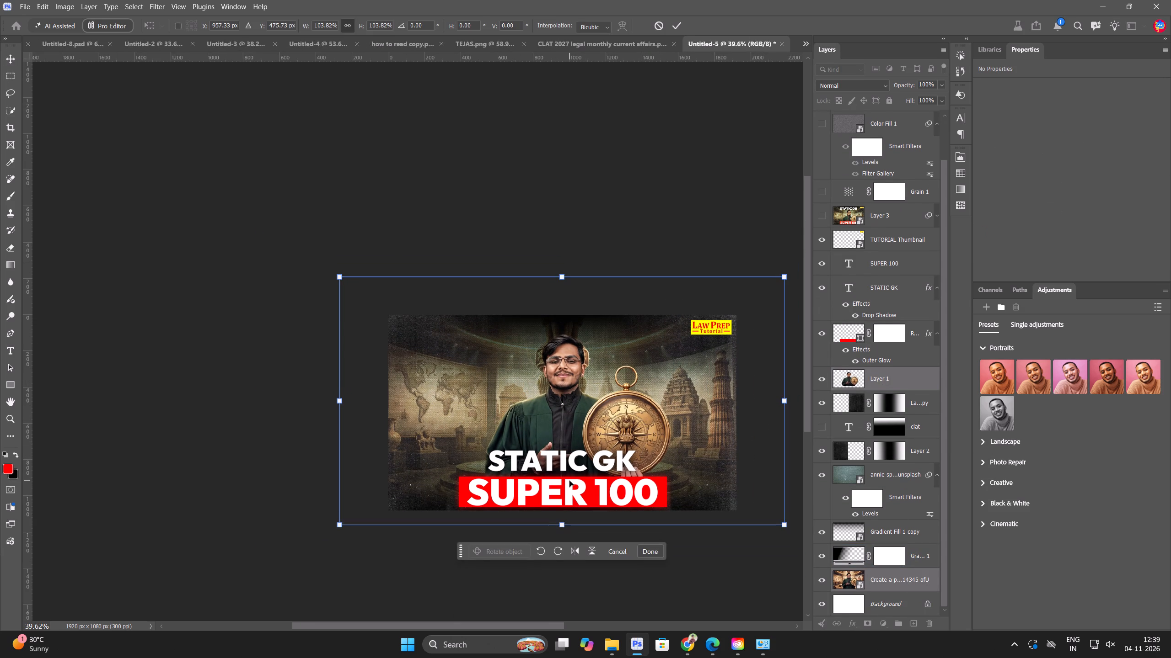
key("Return")
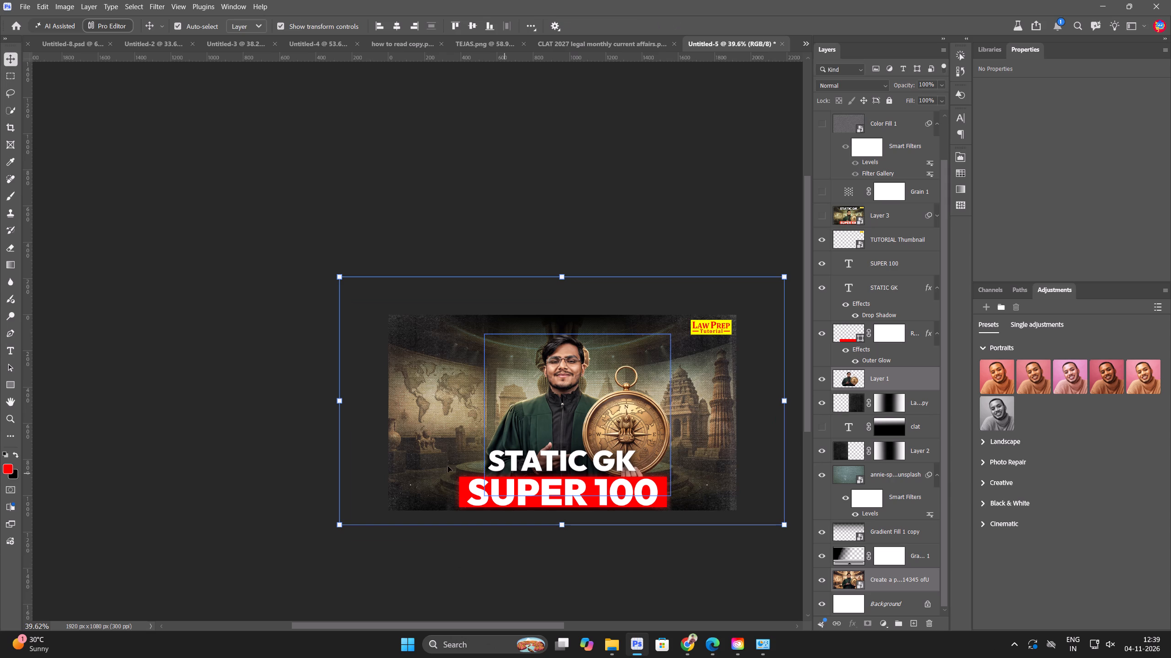
left_click(252, 433)
Duplicate the STATIC GK text near the thumbnail's top edge and retype the copy as "clat 2027" in all caps.
scroll(669, 385, "up", 4)
left_click_drag(561, 483, 560, 396, "alt")
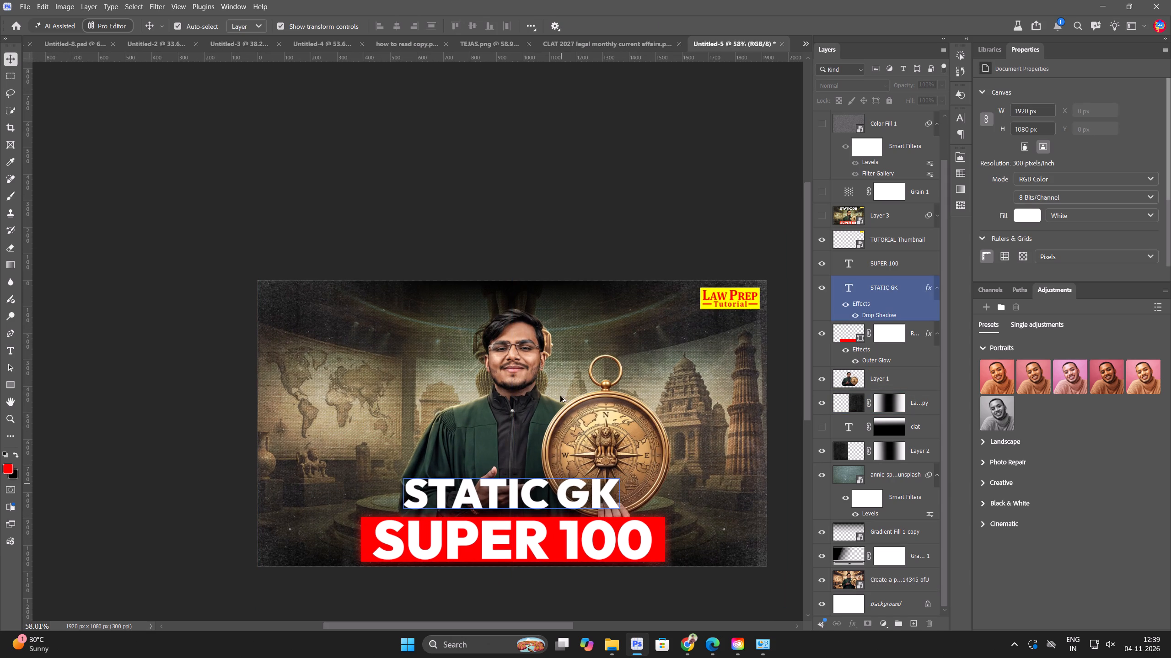
left_click_drag(560, 396, 559, 314, "alt")
double_click(559, 314)
type("clat")
key("space")
type("2027")
key("ctrl+a")
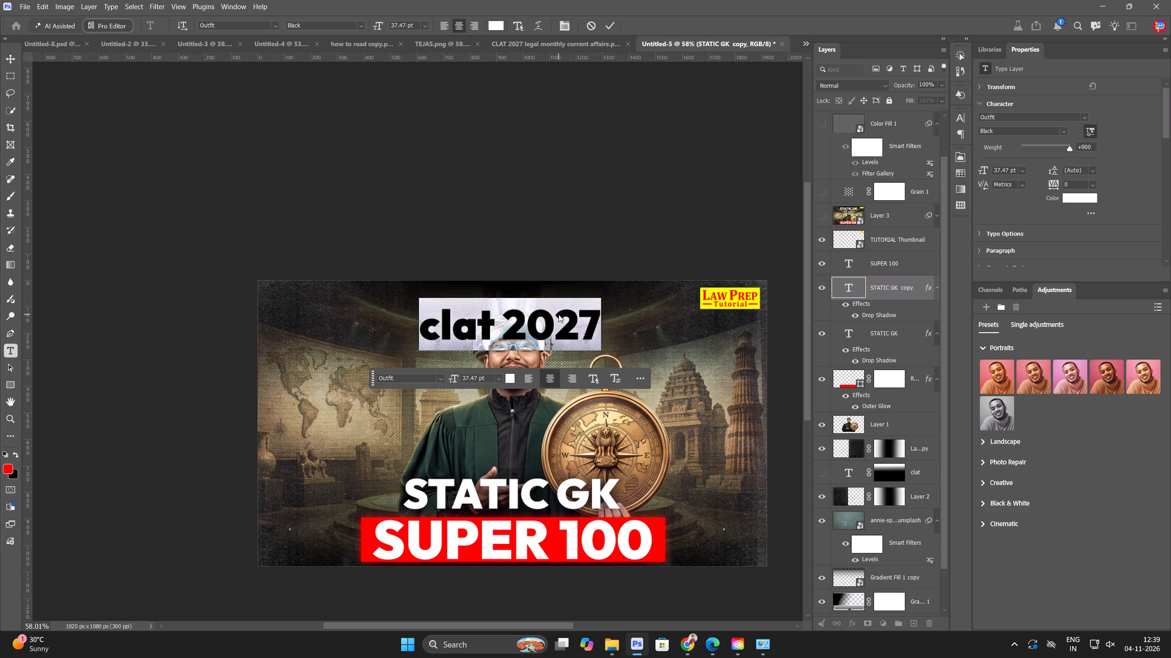
key("ctrl+shift+k")
Insert eight extra spaces between CLAT and 2027 to open a gap around the man's head.
left_click(521, 319)
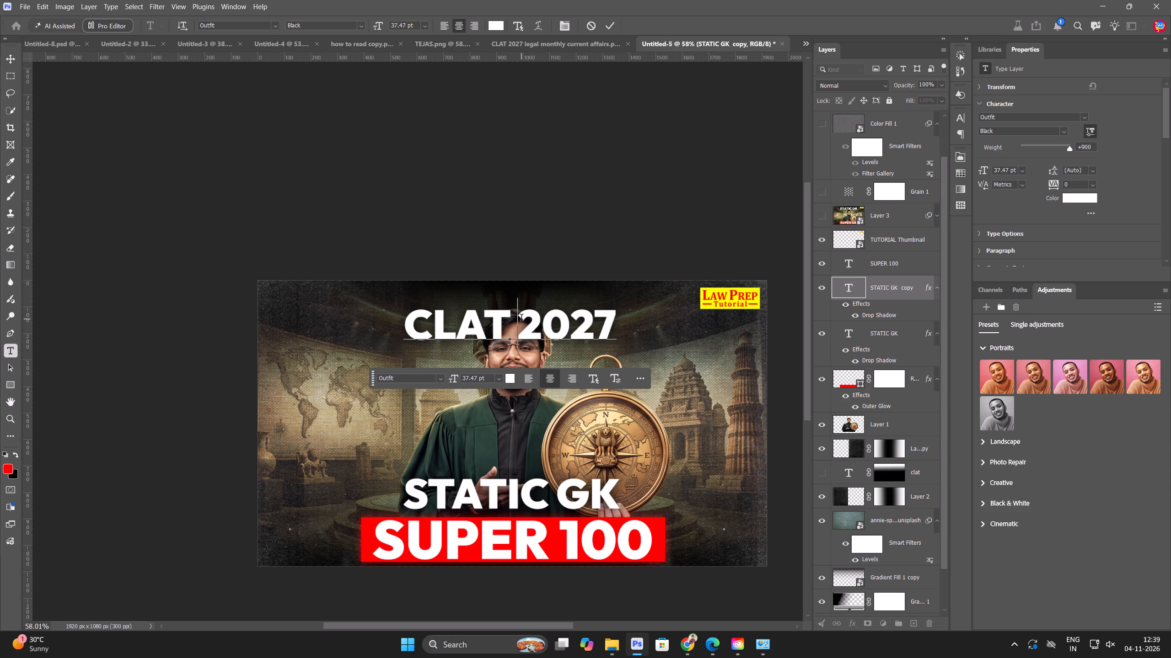
key("space")
key("space")
key("space")
key("space")
key("space")
key("space")
key("space")
key("space")
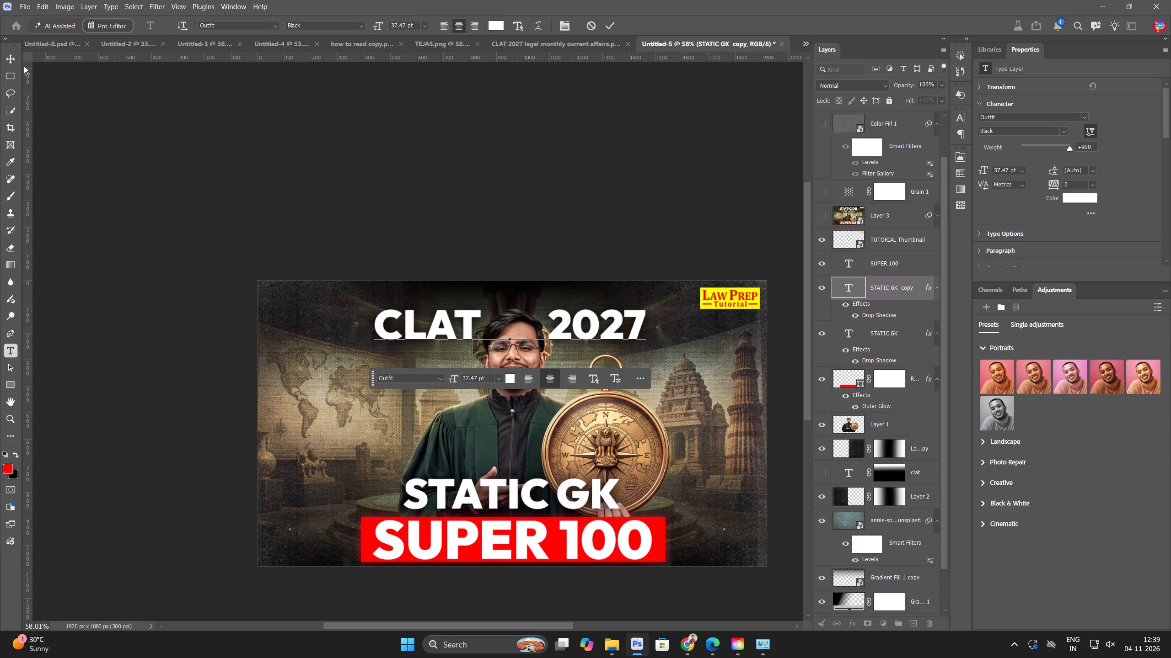
left_click(13, 58)
Scale the CLAT 2027 title to about 114% and move it up near the thumbnail's top edge, then deselect.
left_click_drag(511, 303, 511, 296)
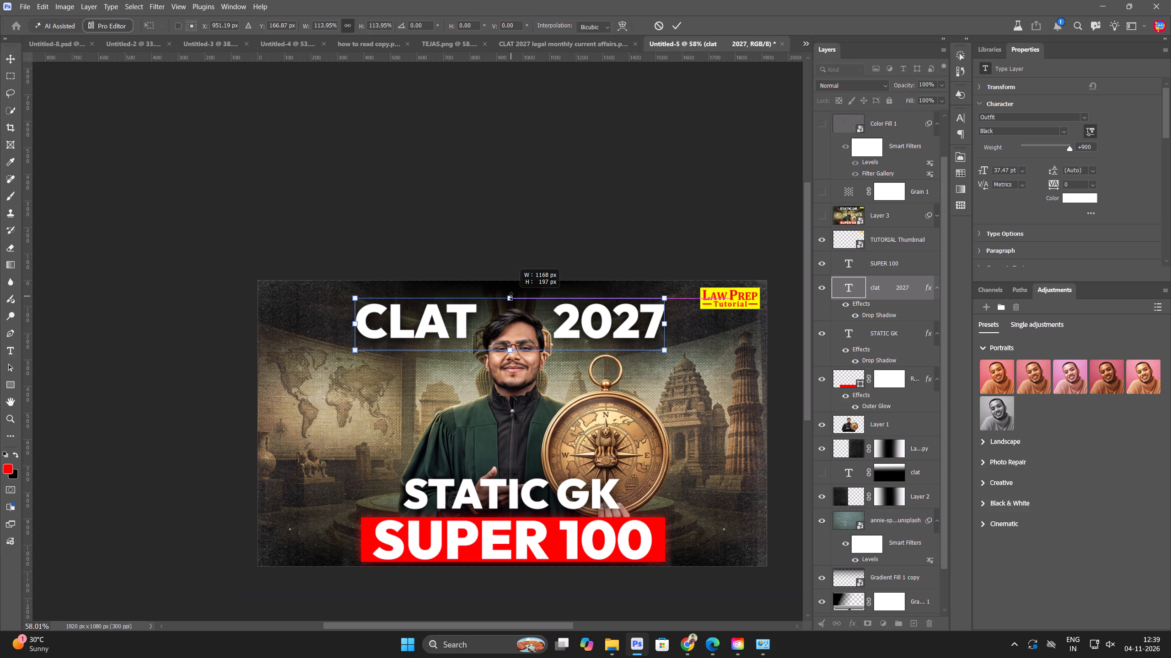
left_click_drag(521, 320, 522, 313)
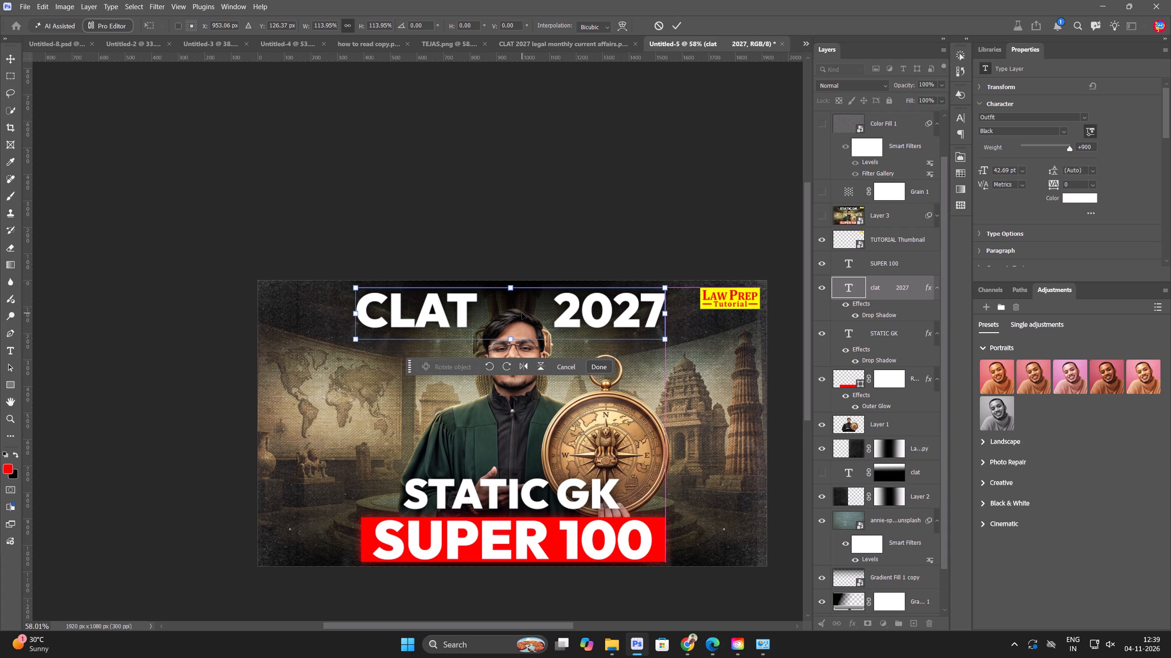
key("Return")
left_click(169, 431)
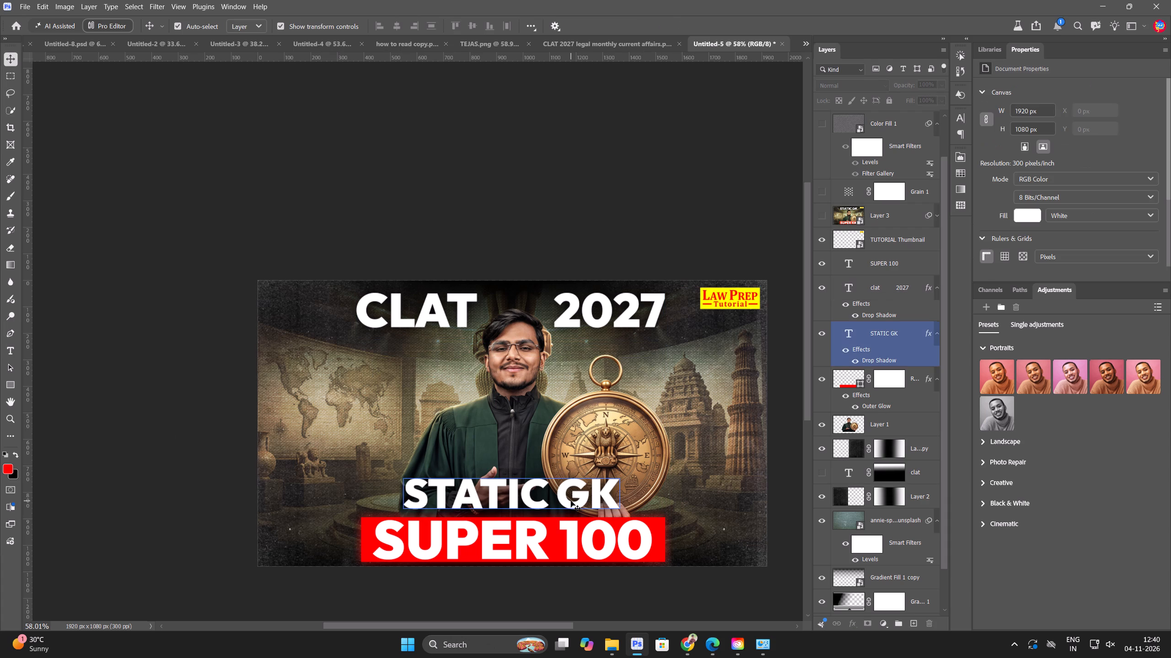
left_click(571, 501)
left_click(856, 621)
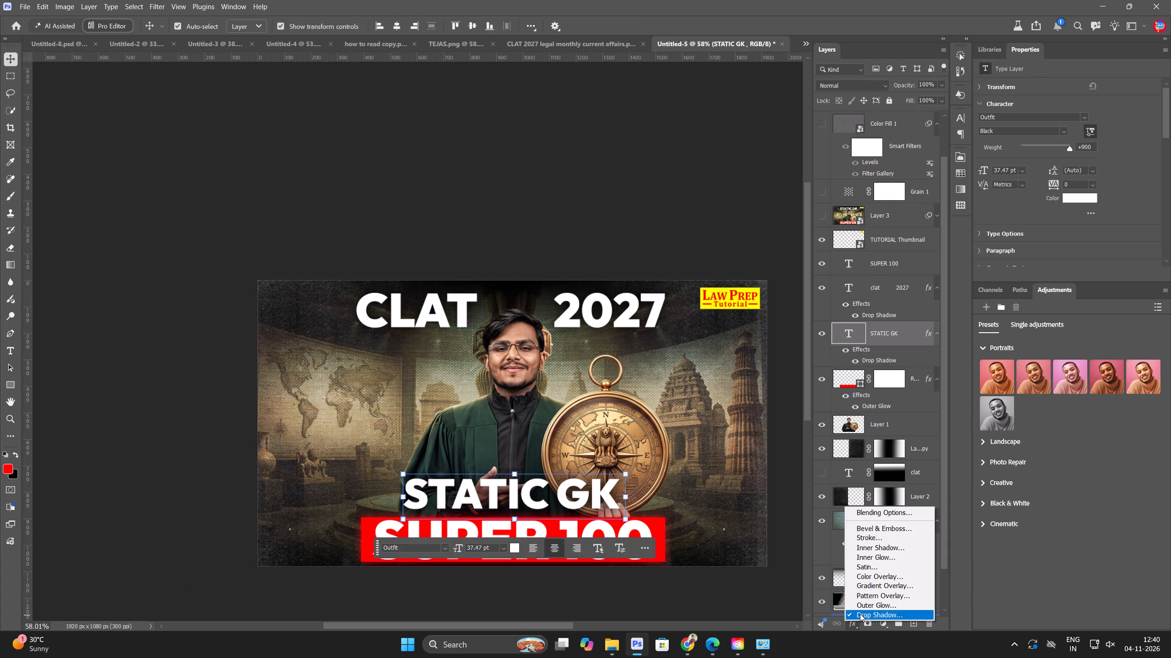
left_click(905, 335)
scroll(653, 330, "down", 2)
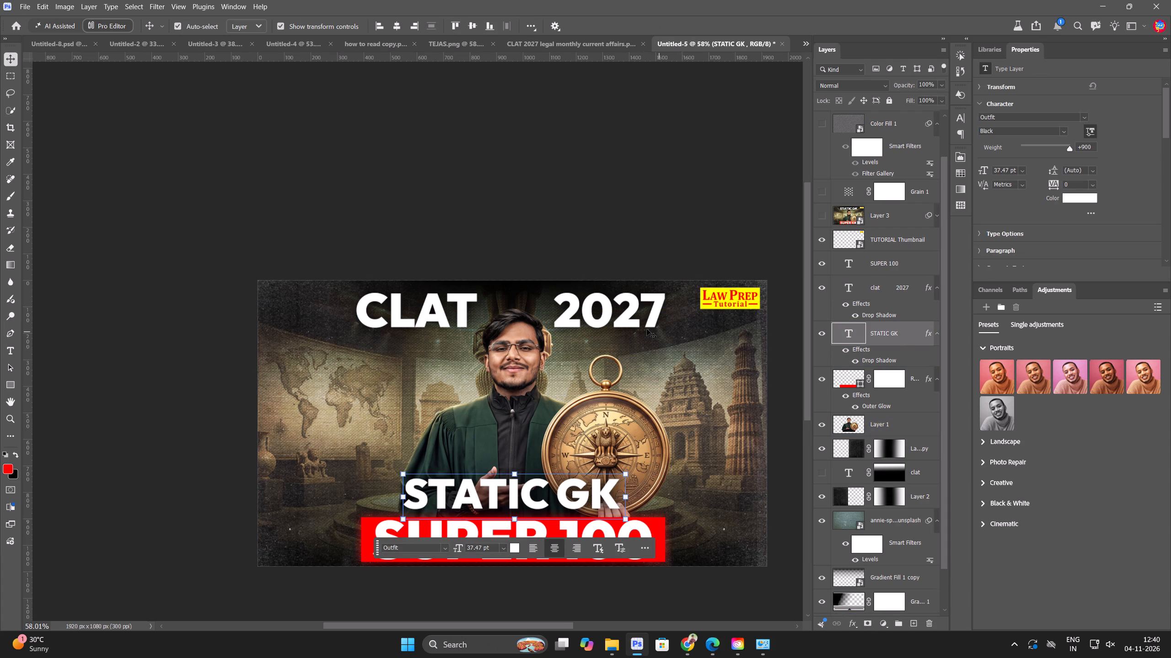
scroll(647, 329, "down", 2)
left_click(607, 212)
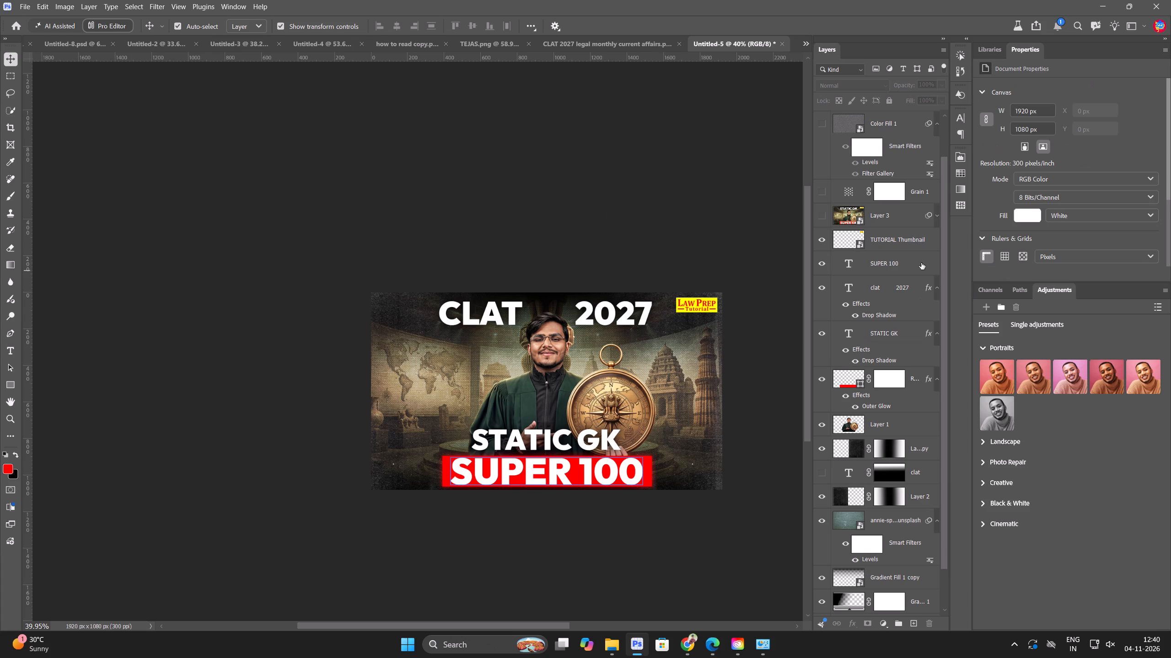
Make the Color Fill 1 and Grain 1 layers visible.
key("ctrl+alt+a")
key("ctrl+alt+shift+e")
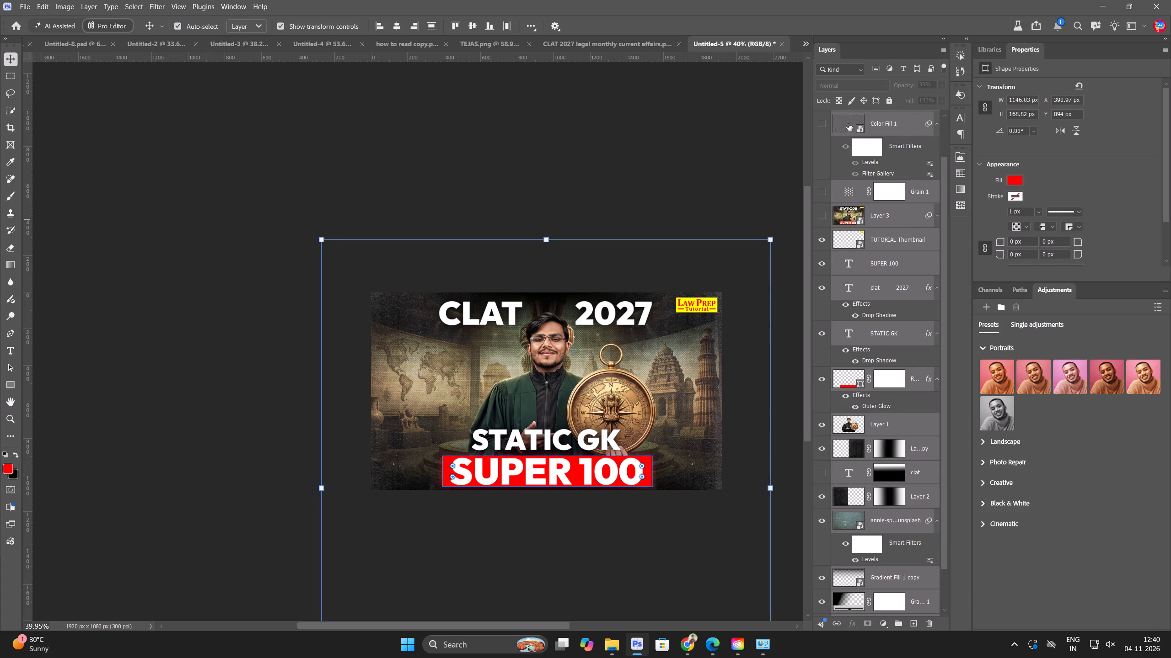
scroll(875, 131, "up", 12)
left_click(821, 171)
left_click(825, 241)
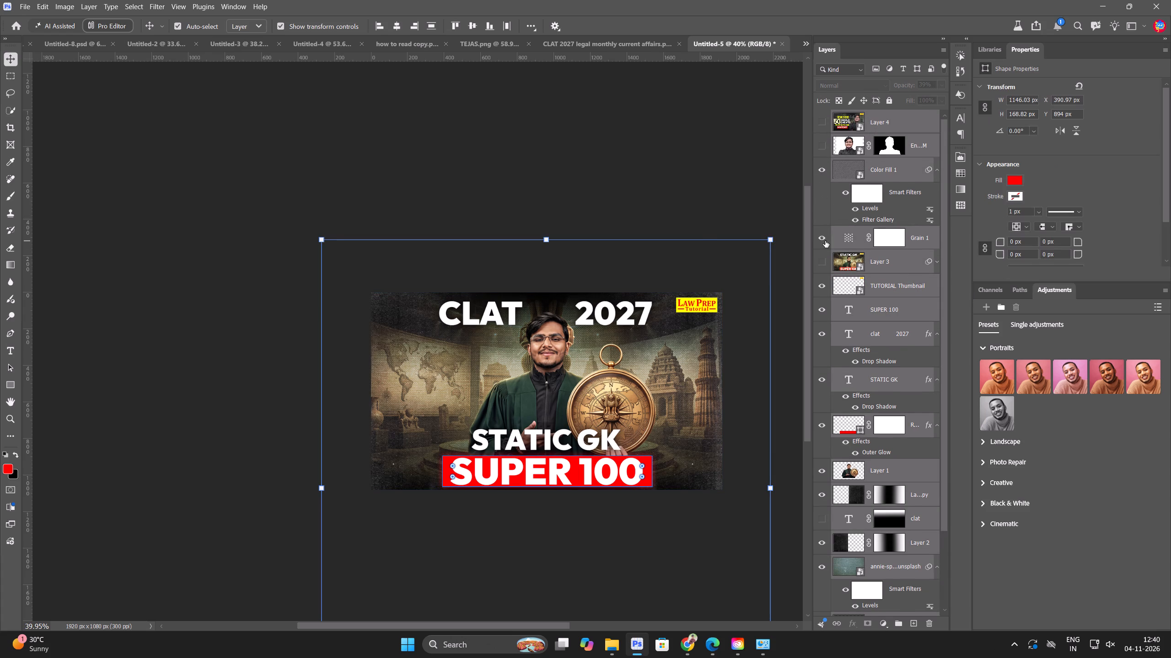
Group the hidden Layer 4 and stamp all visible layers into a new merged layer above the group.
left_click(897, 119)
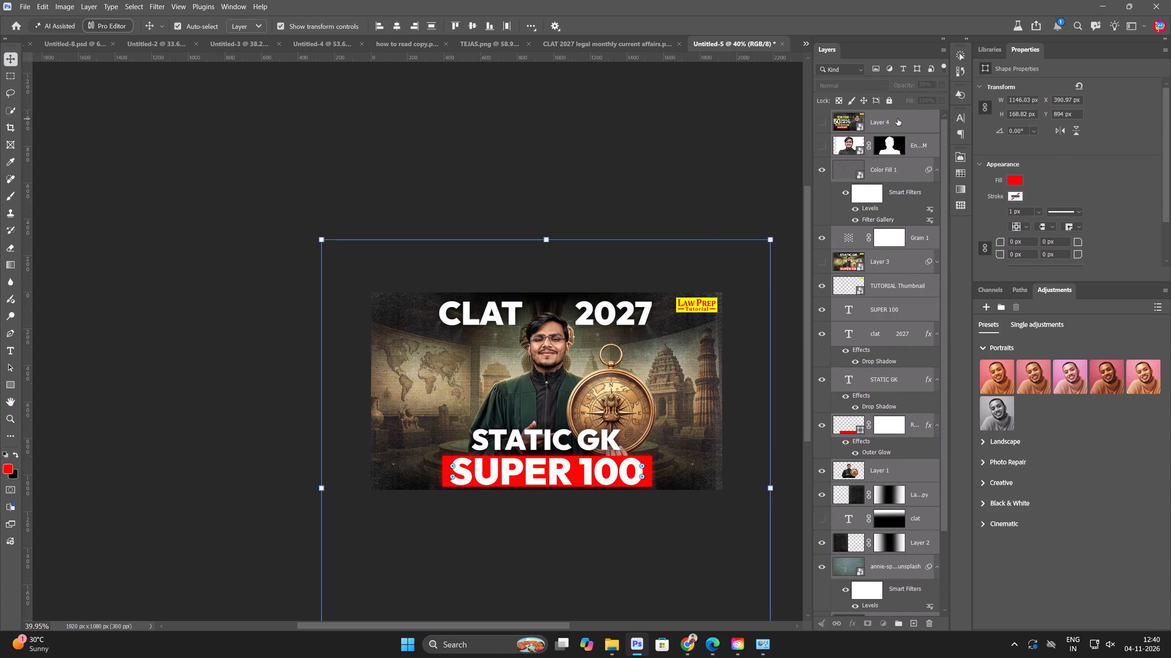
key("ctrl+g")
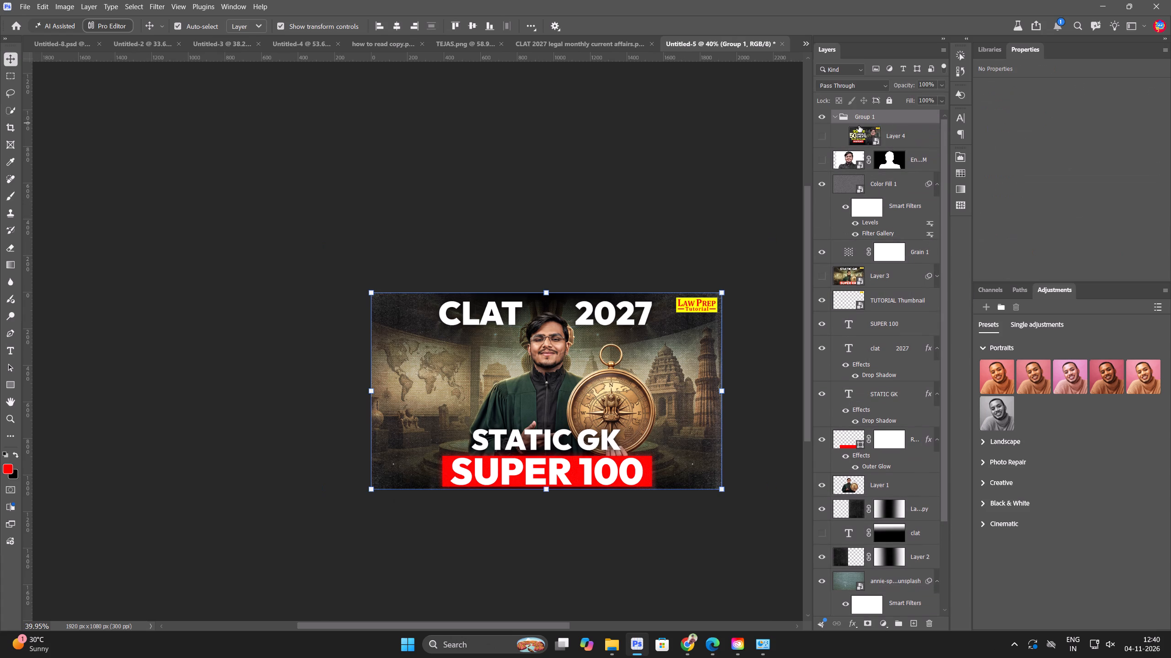
key("ctrl+alt+a")
key("ctrl+alt+a")
key("ctrl+alt+shift+e")
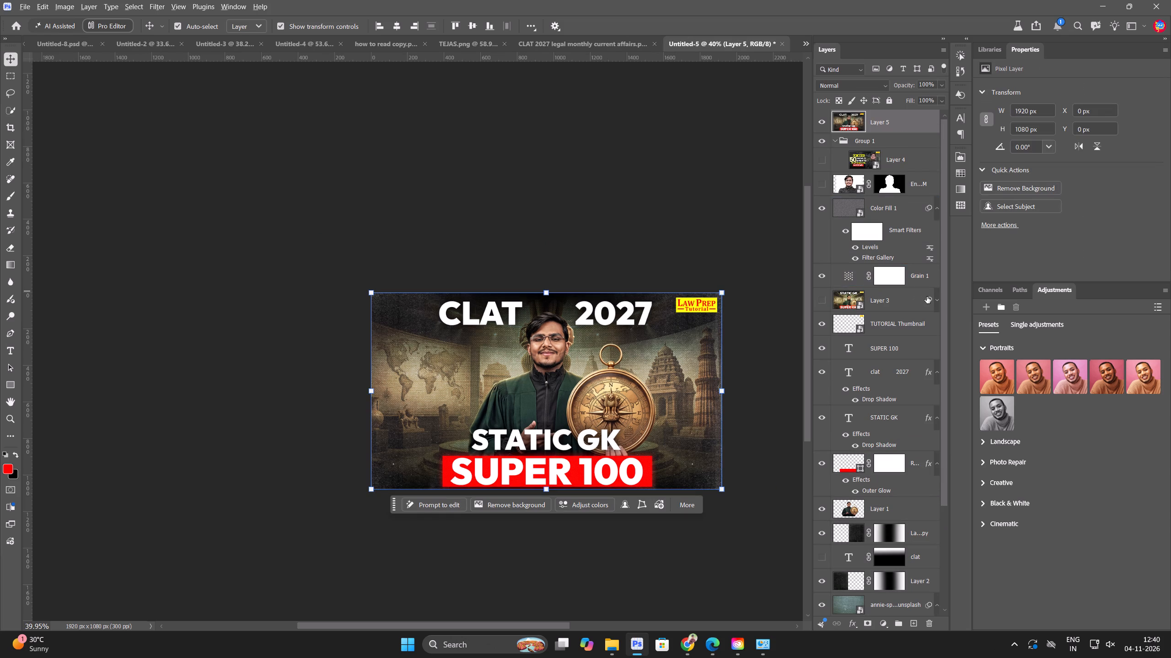
Convert the merged Layer 5 to a smart object and move Layer 3's smart filters onto it.
key("ctrl+alt+q")
left_click_drag(928, 300, 923, 120)
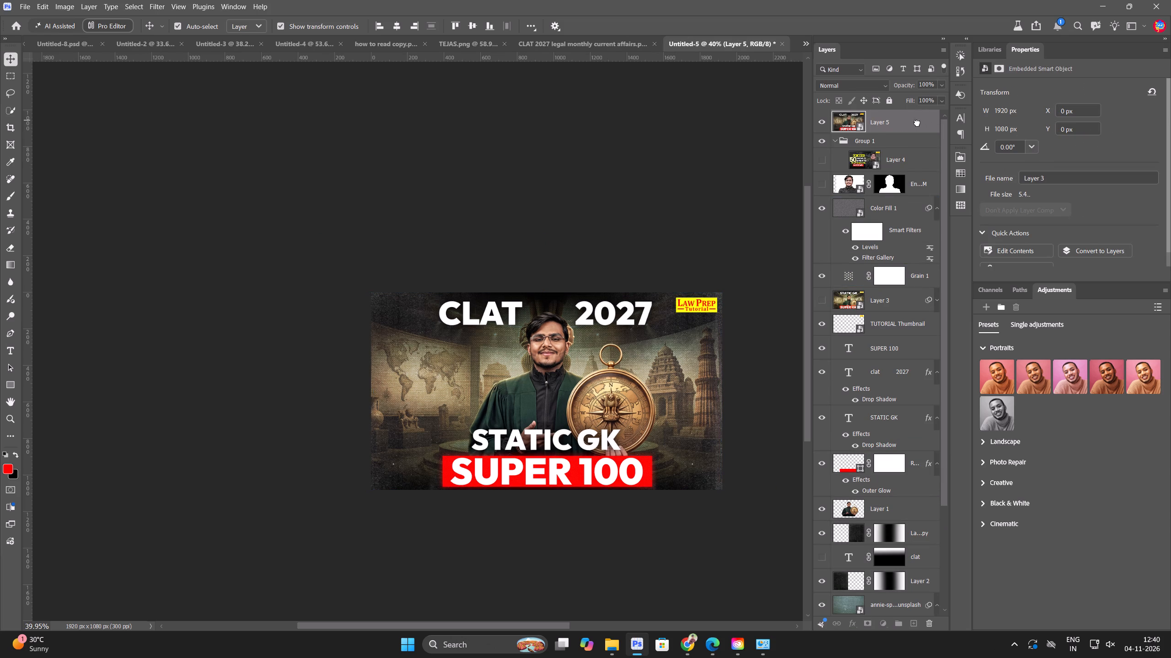
Lower the opacity of the filtered Layer 5 to soften its effect, then deselect all layers.
left_click(914, 124)
left_click_drag(902, 85, 867, 89)
left_click(668, 181)
scroll(669, 300, "up", 6)
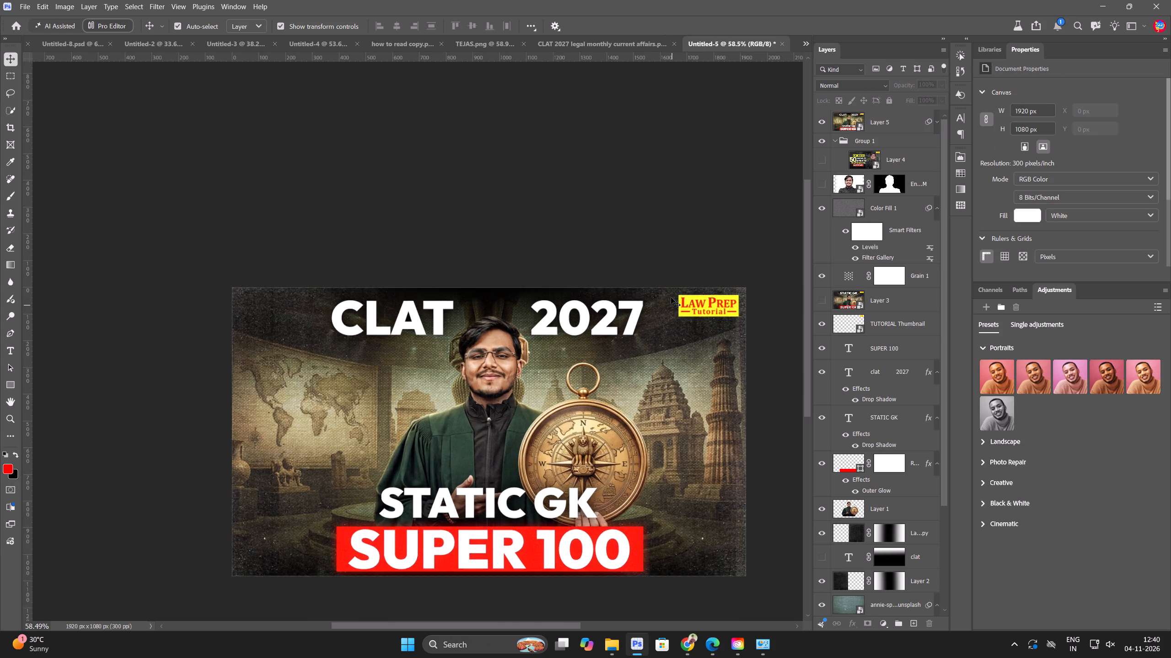
scroll(671, 297, "up", 4)
Export the thumbnail as a PNG at 200% scale, 3840 x 2160 px, replacing Untitled-5.png in the 04-11 folder.
key("ctrl+alt+s")
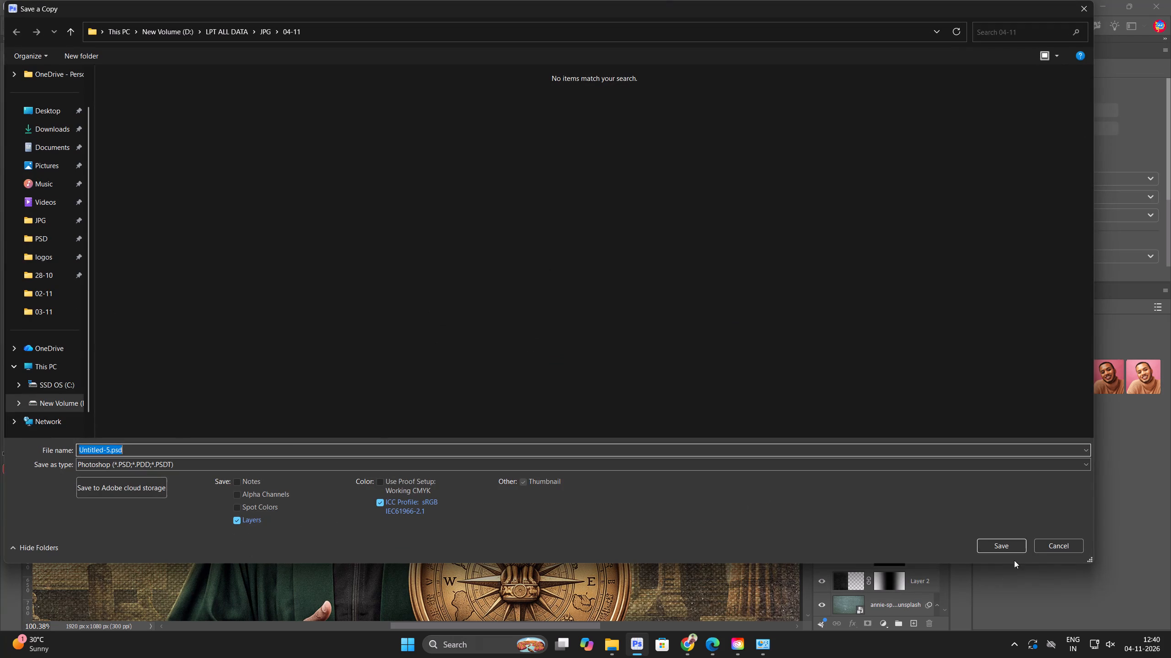
left_click(1048, 546)
key("ctrl+alt+shift+w")
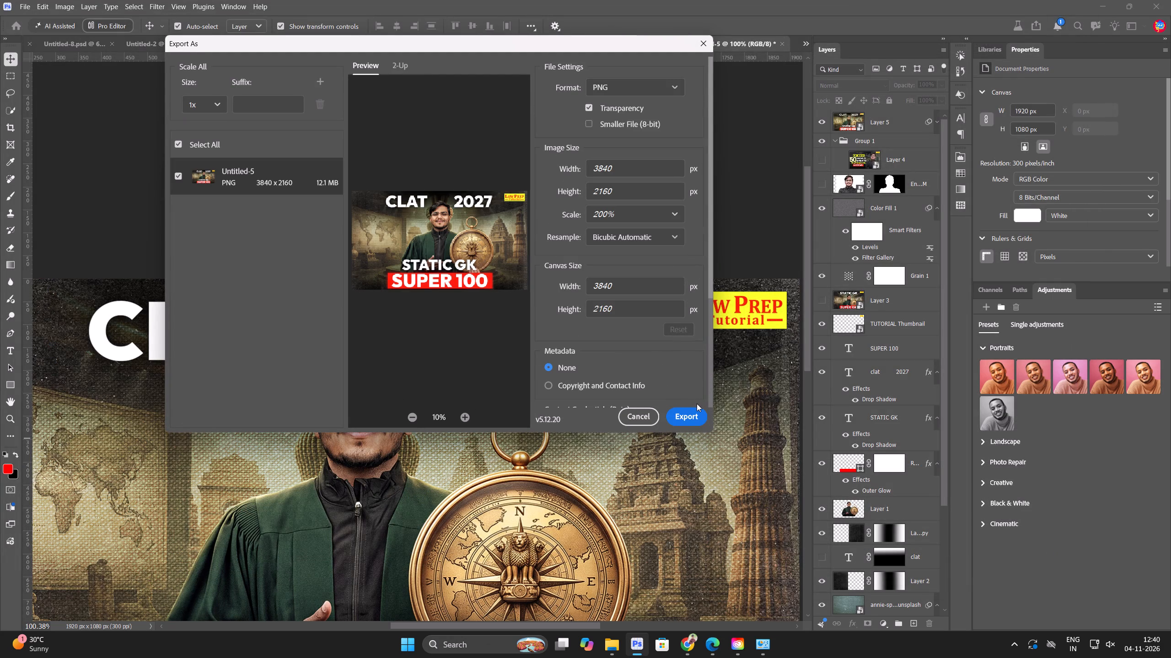
left_click(695, 414)
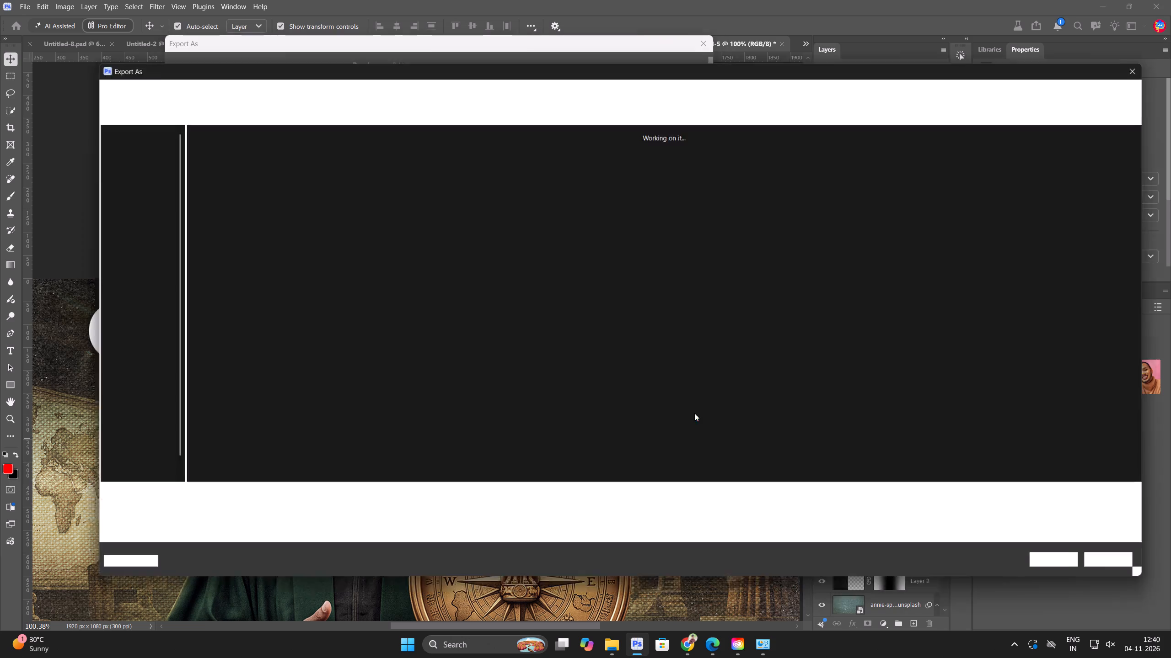
left_click(267, 148)
key("Return")
key("Left")
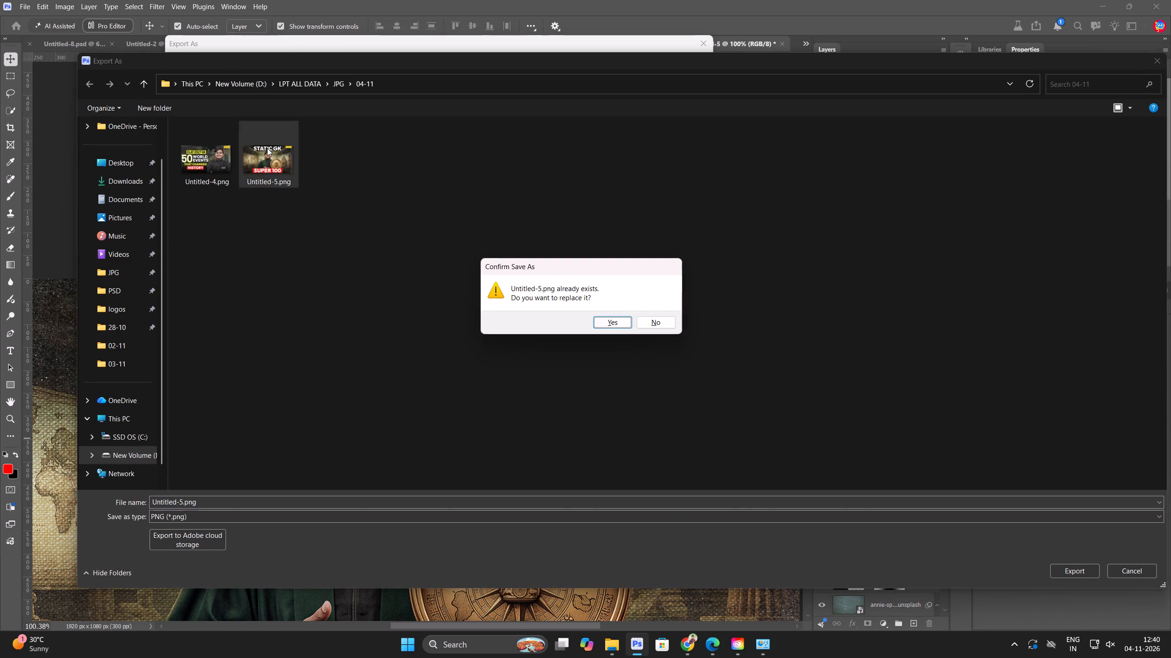
key("Return")
key("Return")
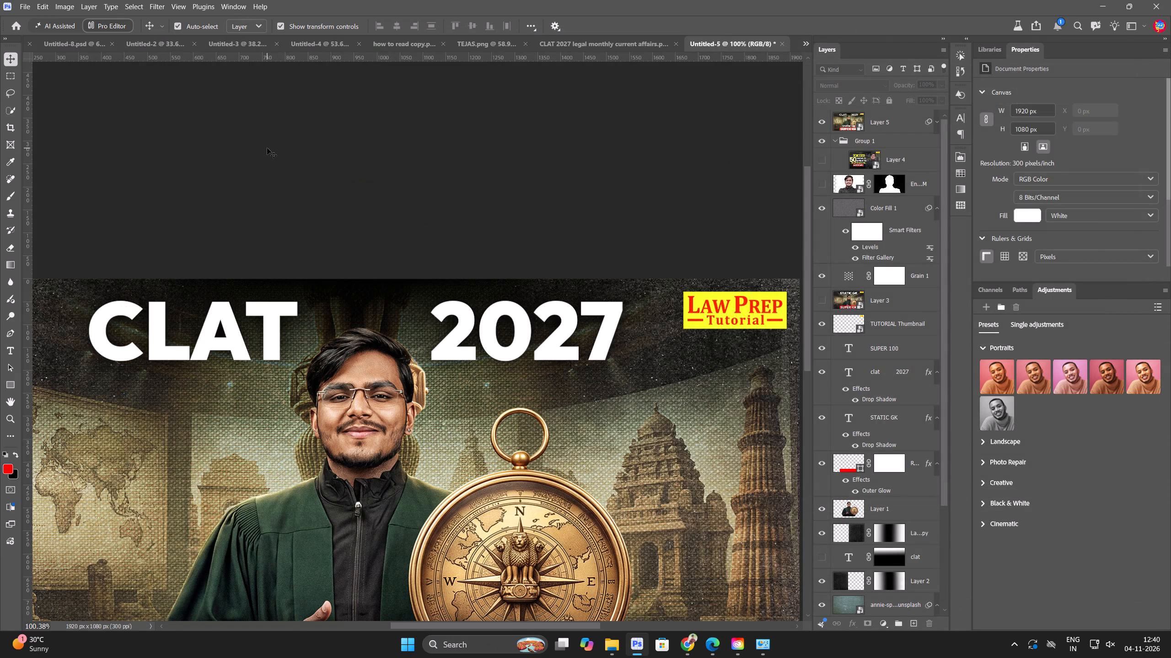
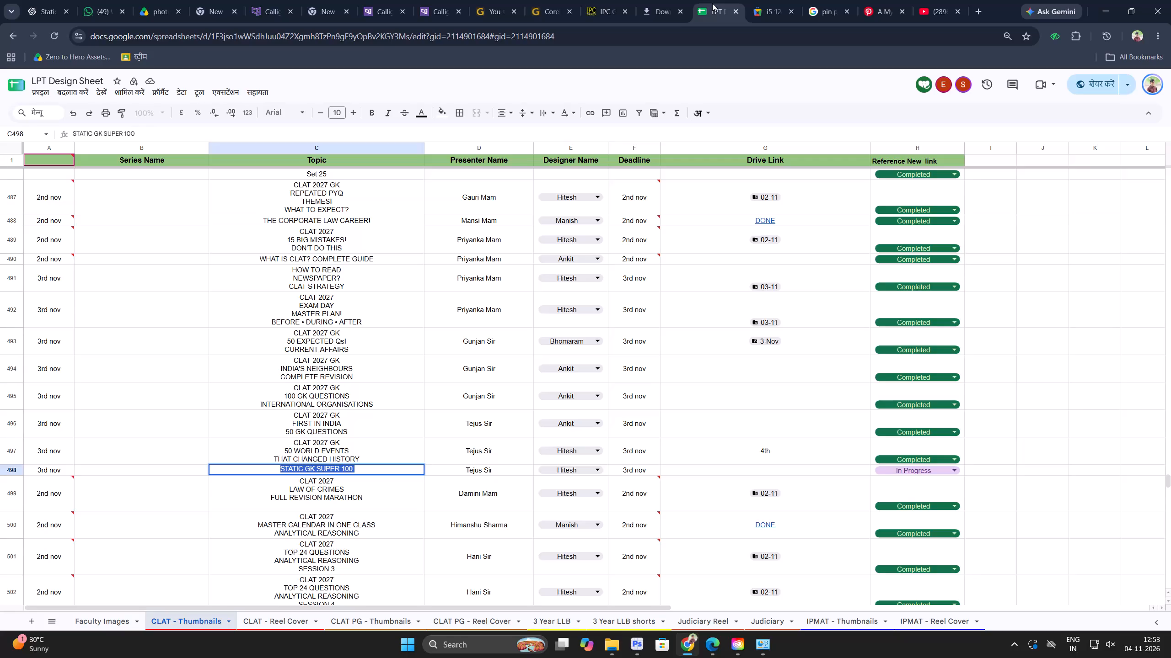
Set the status of the STATIC GK SUPER 100 row in the design sheet to Completed.
left_click(888, 469)
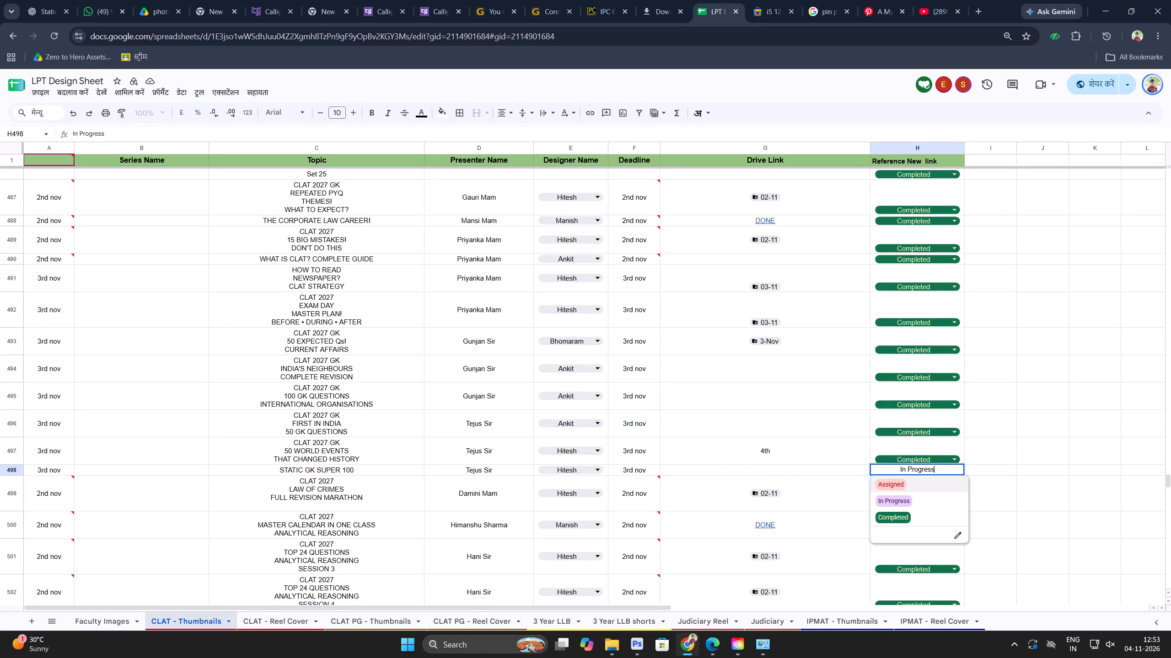
left_click(891, 509)
Find the assigned reel cover on the CLAT - Reel Cover sheet and copy its topic text, "CLAT: GUESS OR LOSE MARKS?".
scroll(867, 477, "down", 2)
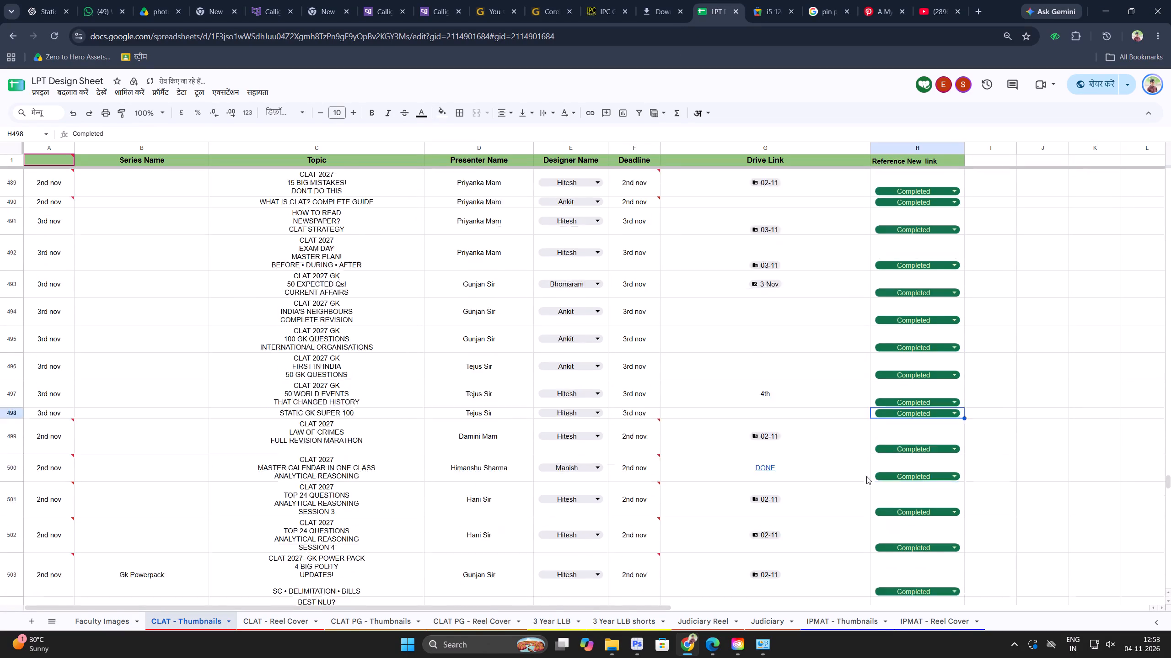
scroll(866, 476, "down", 6)
scroll(859, 451, "up", 1)
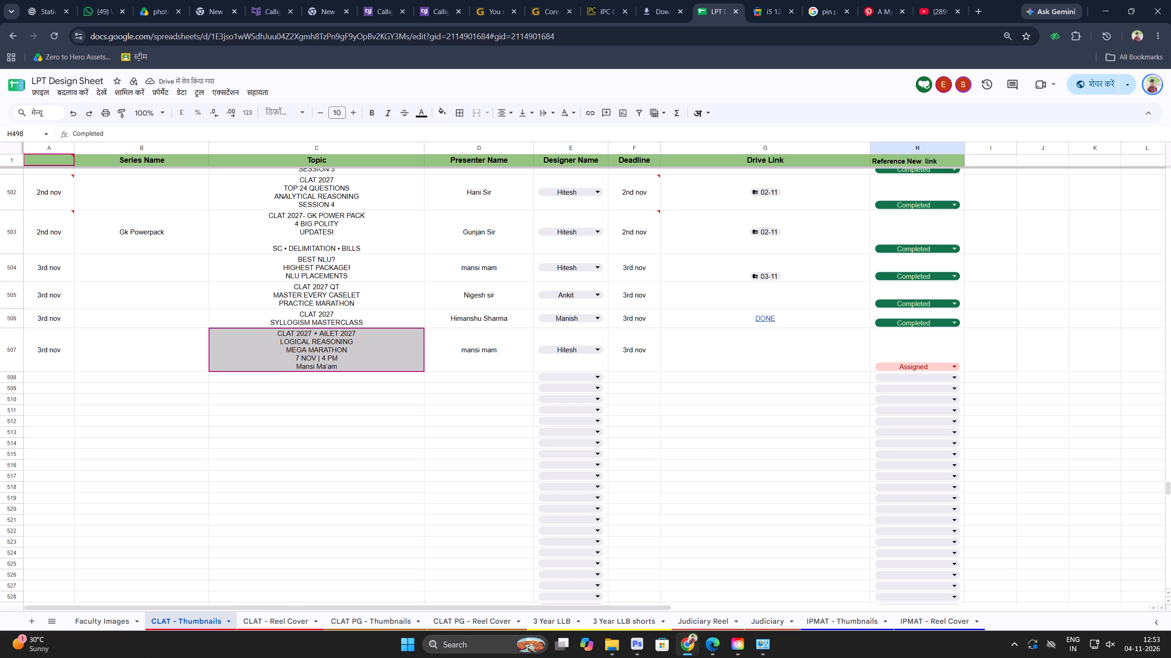
left_click(256, 626)
scroll(455, 416, "down", 11)
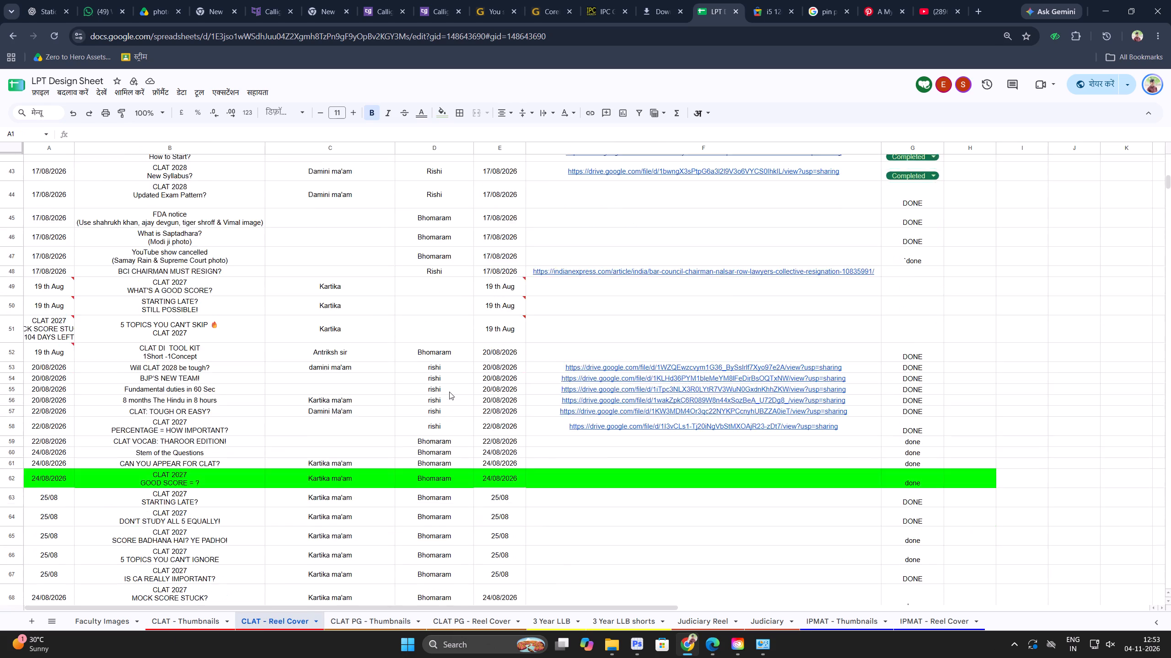
scroll(449, 392, "down", 20)
scroll(449, 392, "down", 20)
scroll(449, 392, "down", 7)
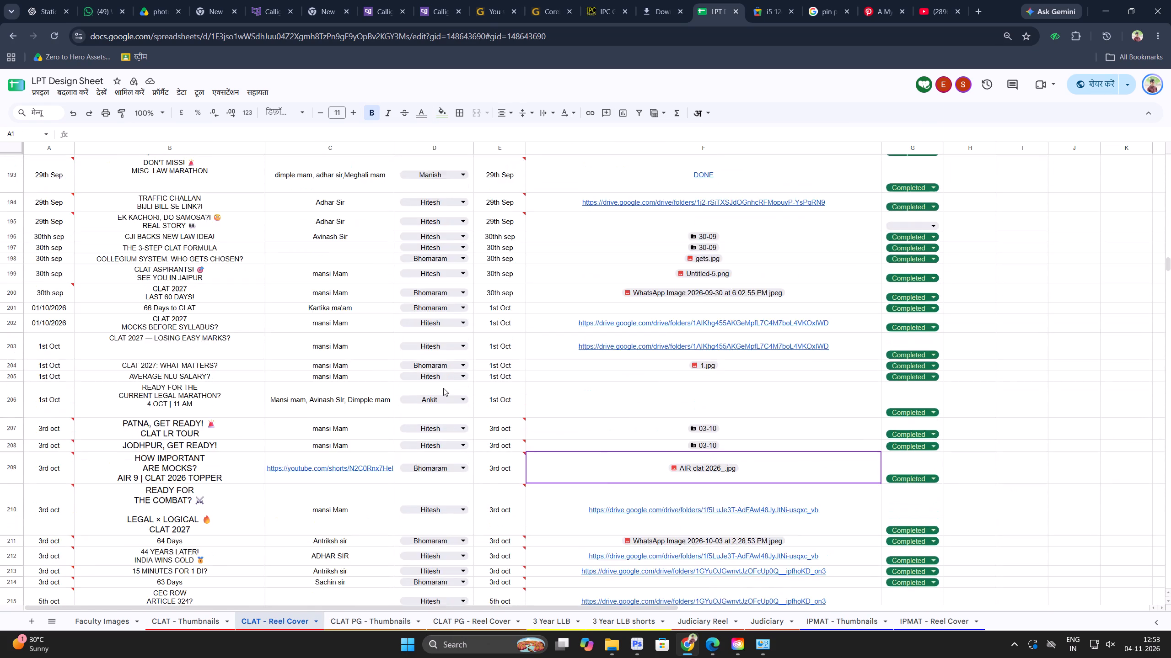
scroll(443, 388, "down", 20)
scroll(443, 388, "down", 16)
scroll(443, 387, "up", 1)
scroll(443, 387, "down", 10)
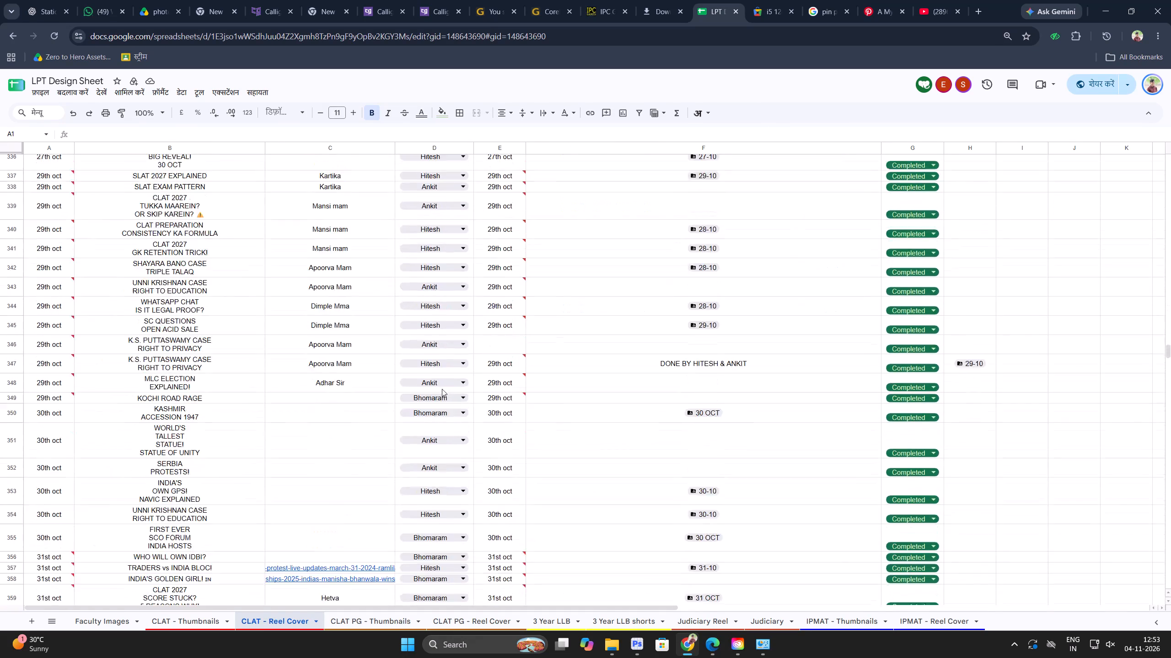
scroll(442, 389, "down", 11)
scroll(439, 392, "up", 5)
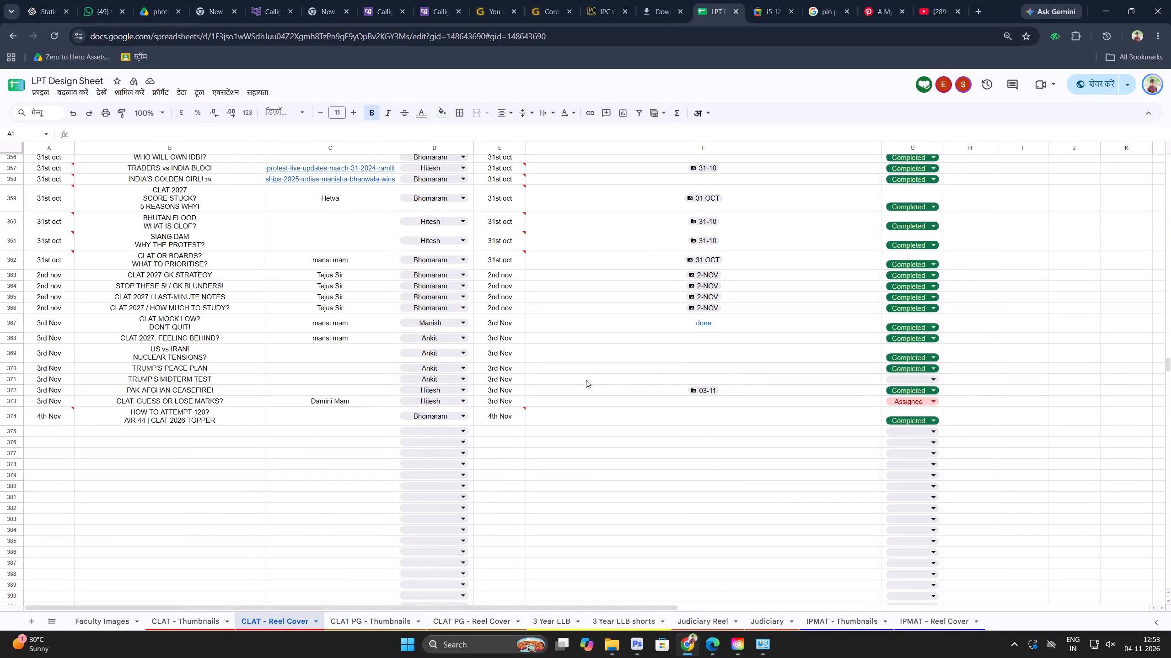
left_click(628, 404)
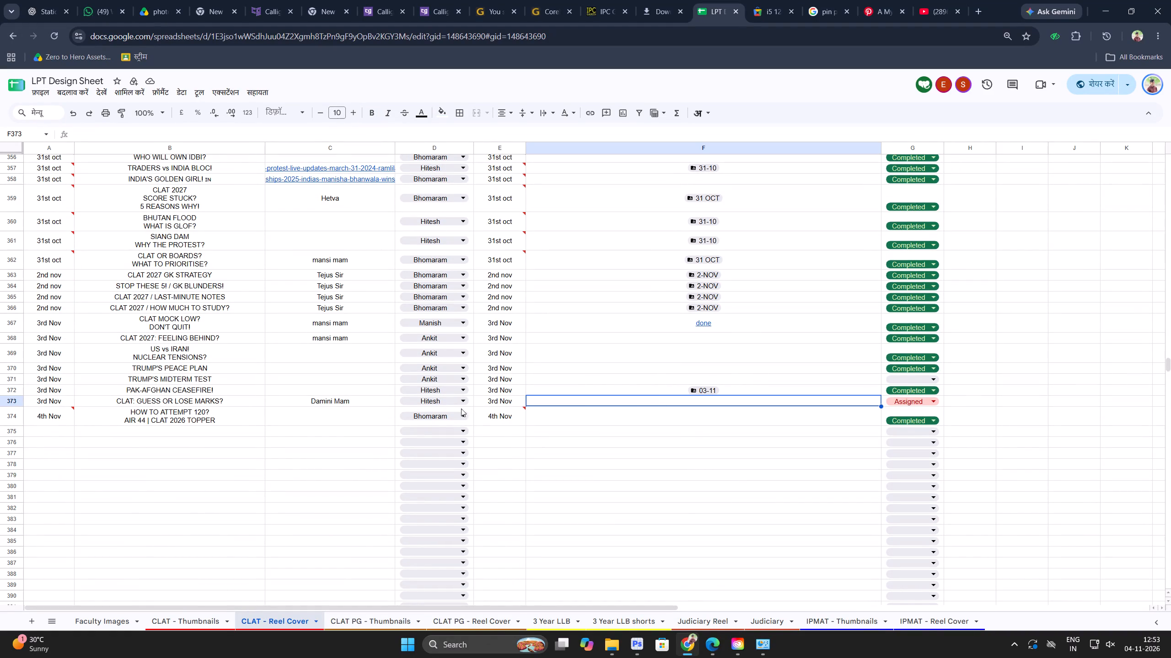
double_click(223, 403)
left_click_drag(241, 403, 120, 402)
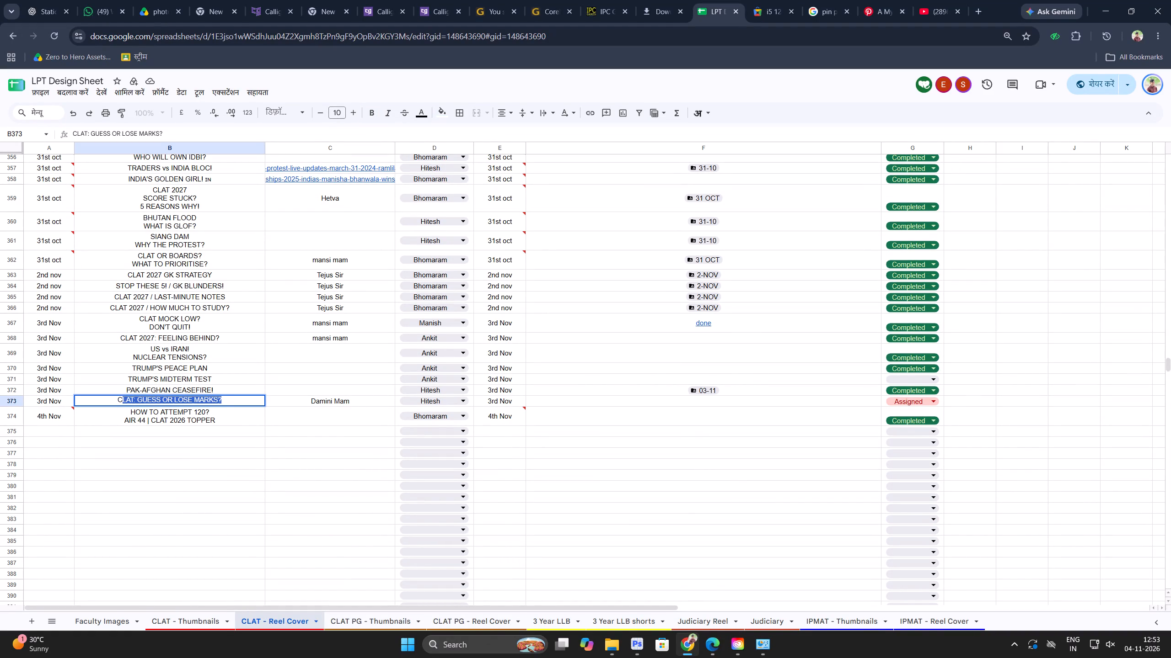
left_click_drag(120, 402, 100, 402)
key("ctrl+c")
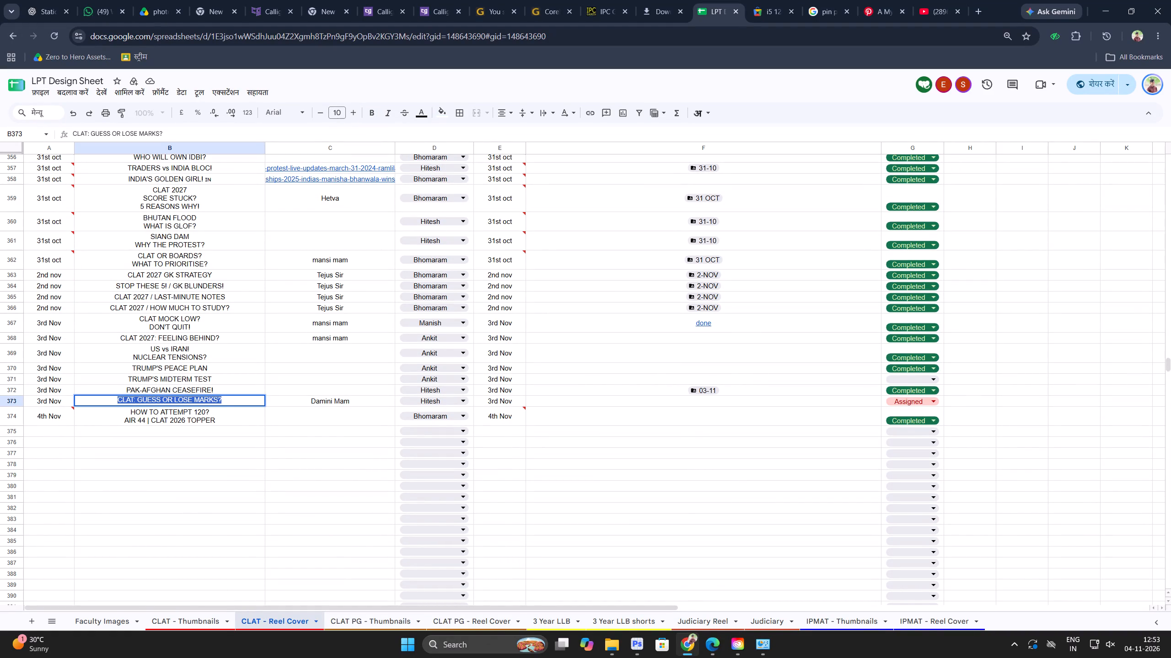
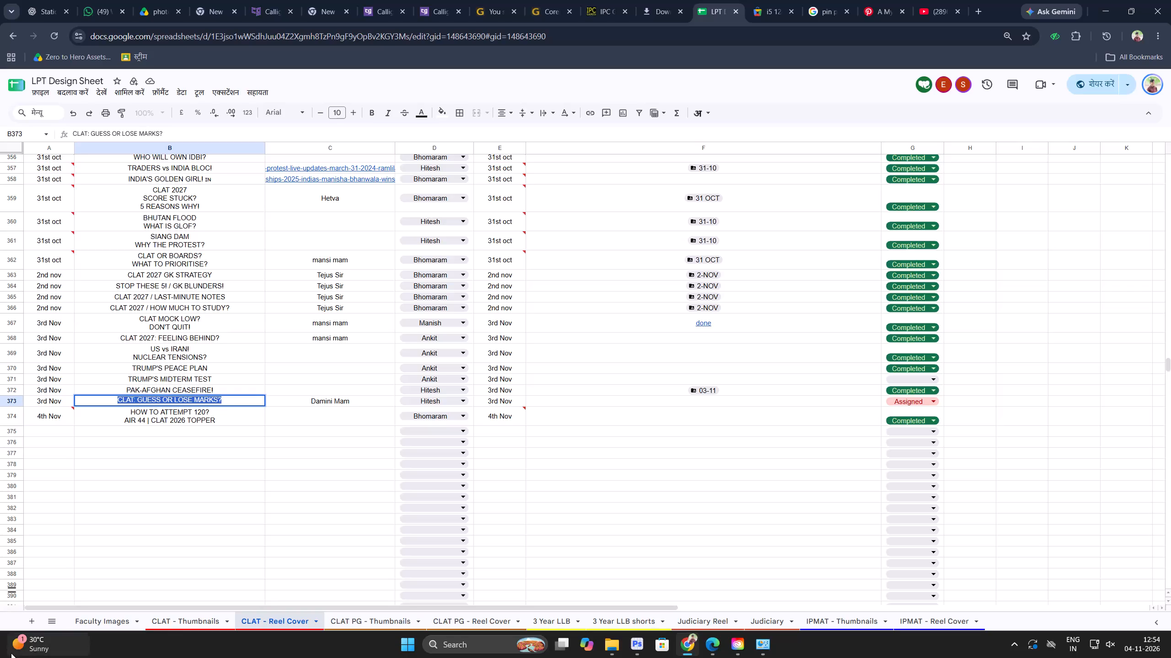
Copy the topic text "CLAT: GUESS OR LOSE MARKS?" from the assigned 3rd Nov row of the reel cover sheet.
key("ctrl+c")
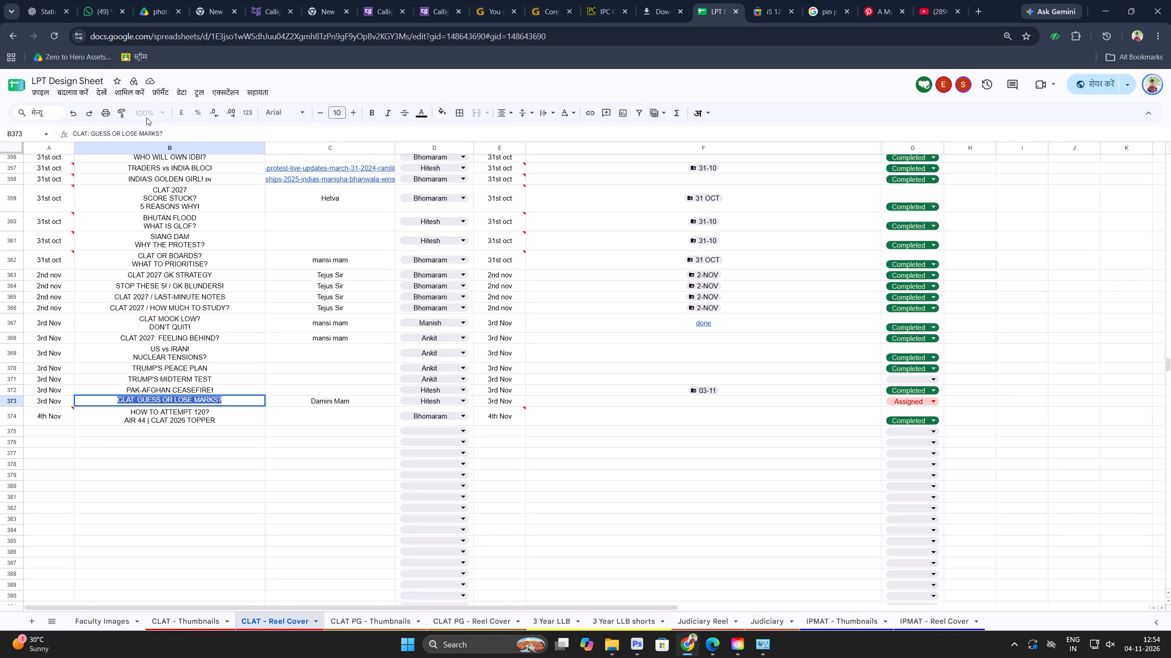
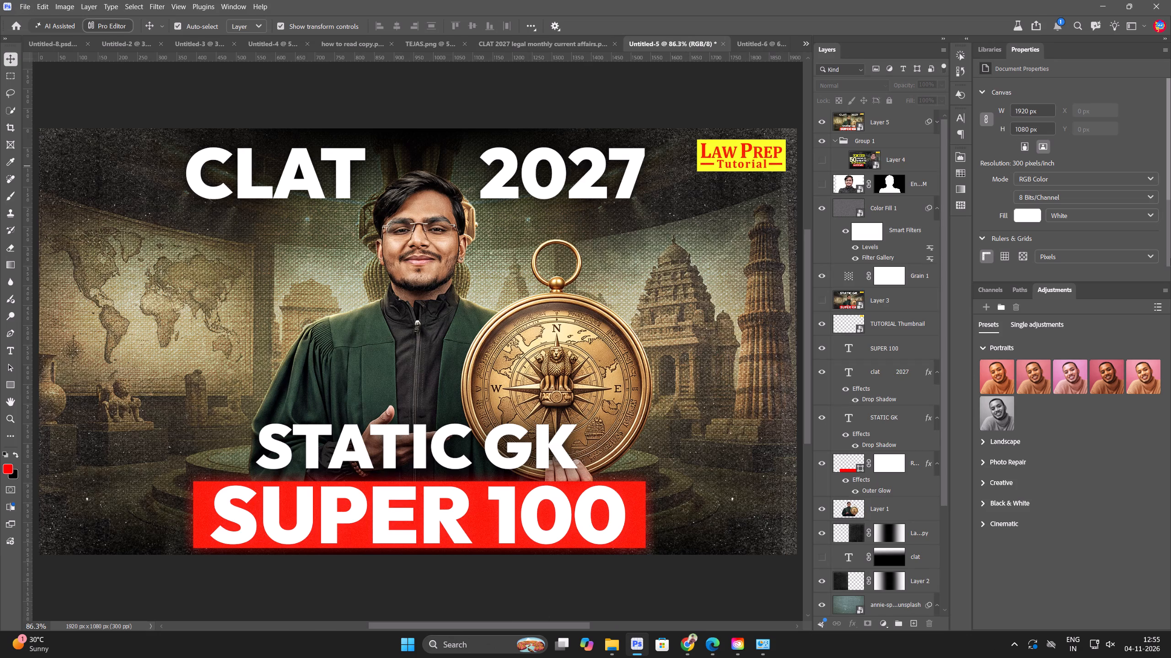
Capture a rectangular screen snip of the thumbnail artwork, from the world map's edge across the arch monument to the man's green-robed shoulder.
key("Print")
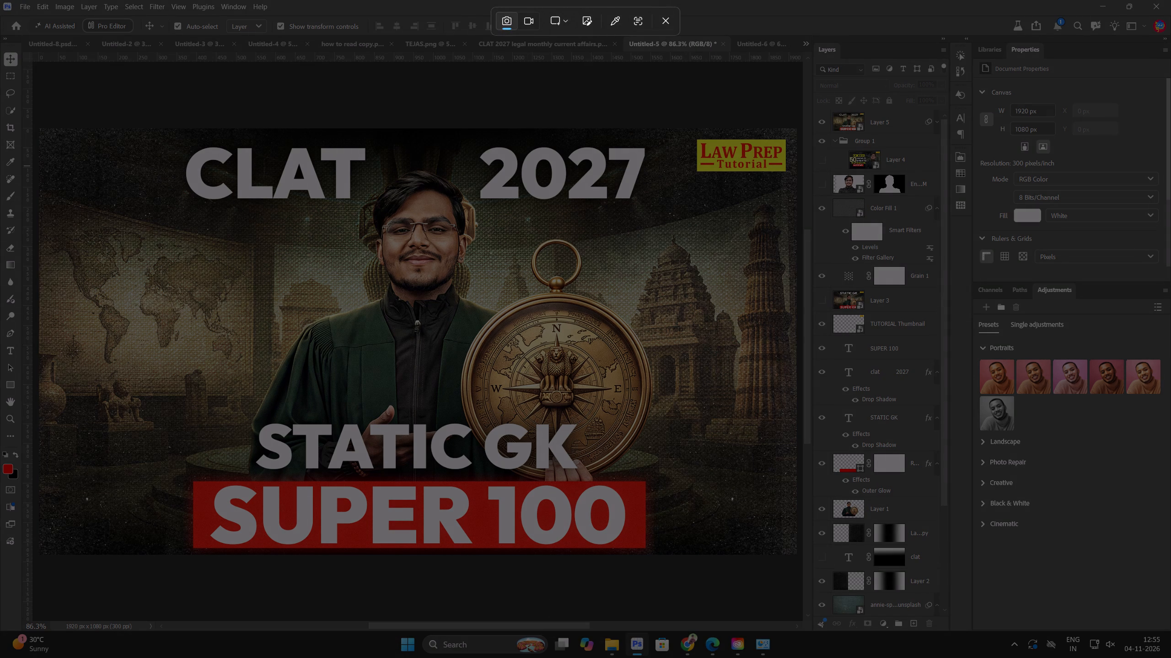
left_click_drag(237, 276, 367, 358)
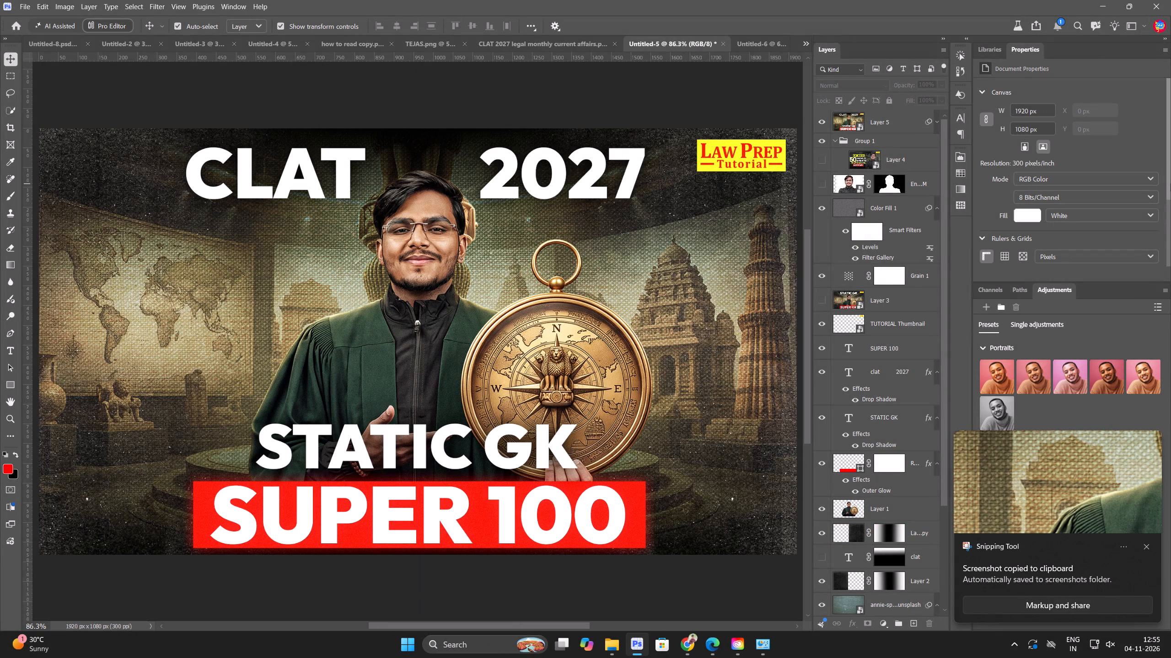
Copy the topic text "CLAT: GUESS OR LOSE MARKS?" from the assigned row of the CLAT - Reel Cover sheet in Chrome.
left_click(1145, 547)
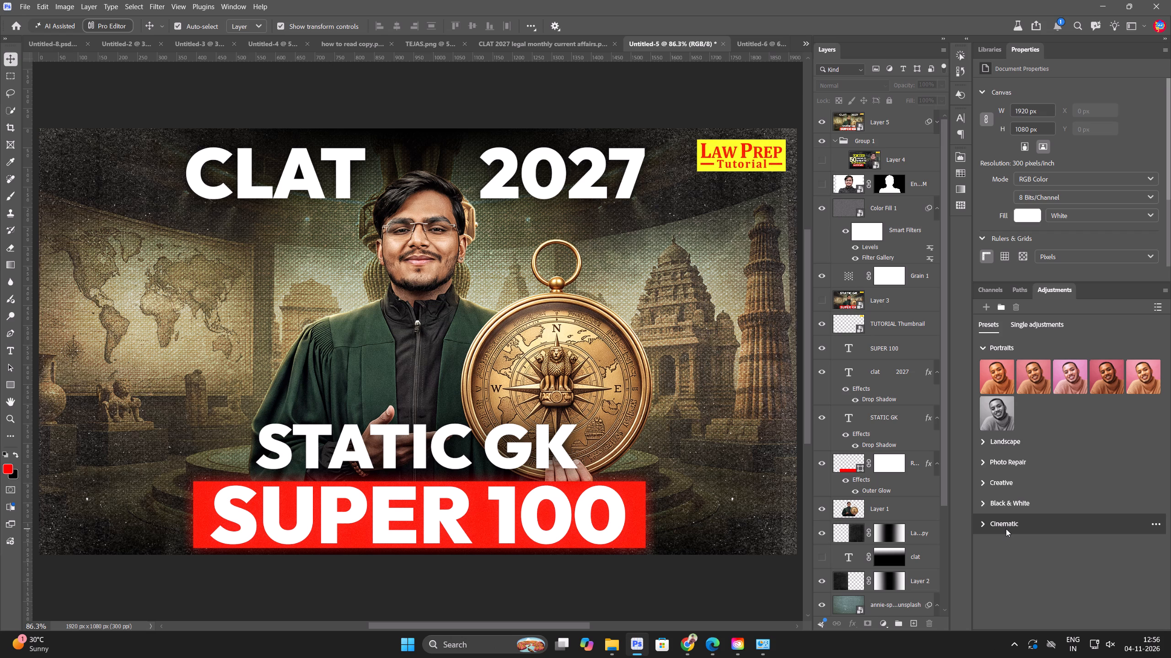
left_click(681, 636)
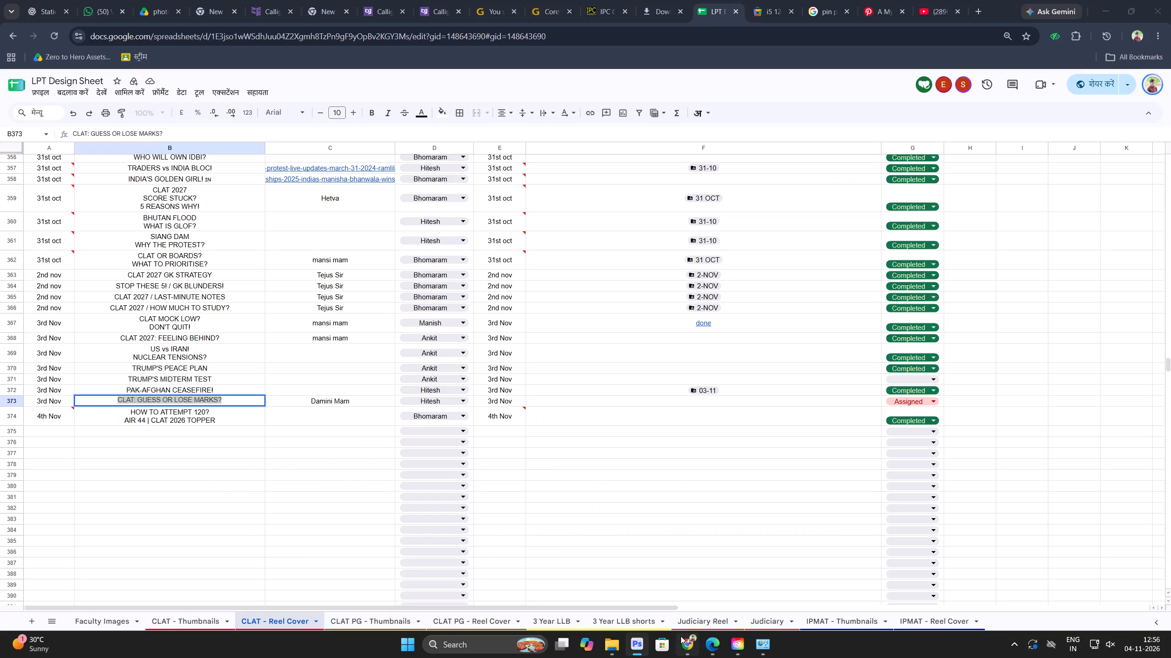
left_click(681, 636)
left_click(681, 636)
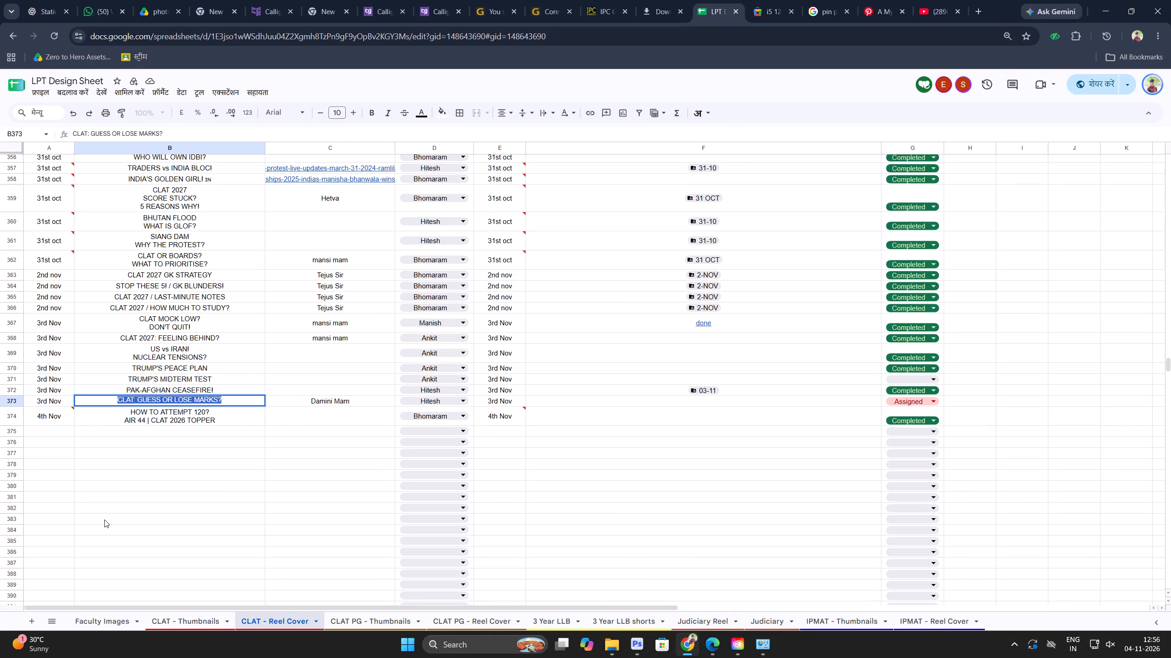
key("ctrl+c")
key("ctrl+c")
key("ctrl+c")
key("ctrl+c")
key("alt+Tab")
Download a reference poster of a man beside a red cross sign from Pinterest and attach it to a new ChatGPT chat.
left_click(695, 653)
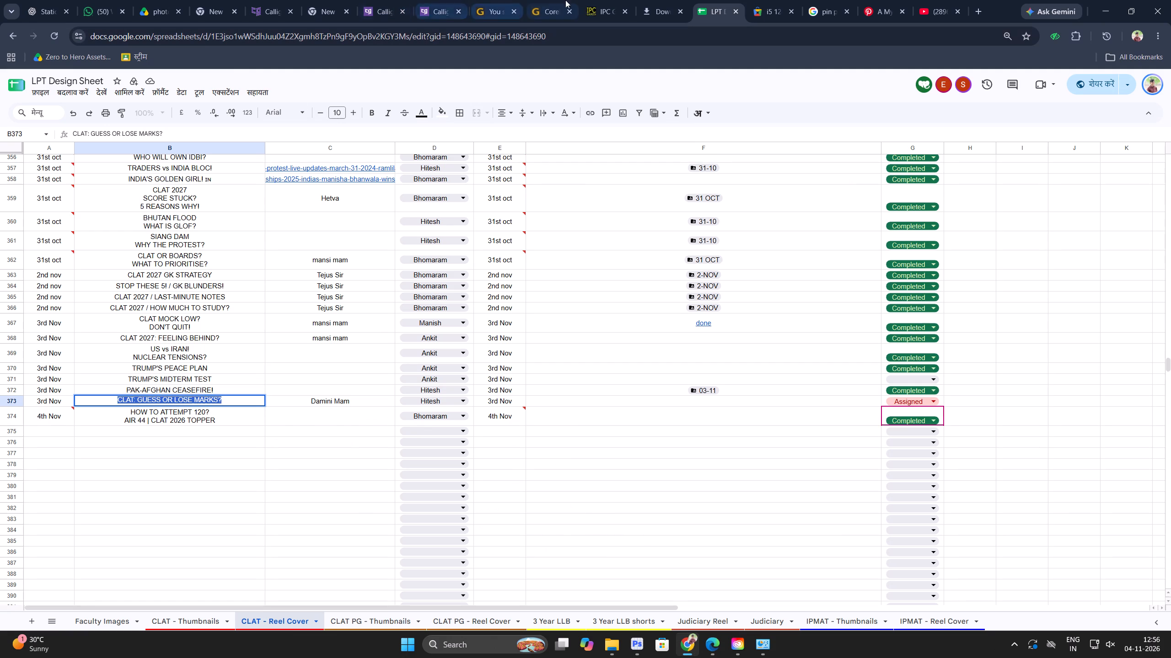
left_click(882, 0)
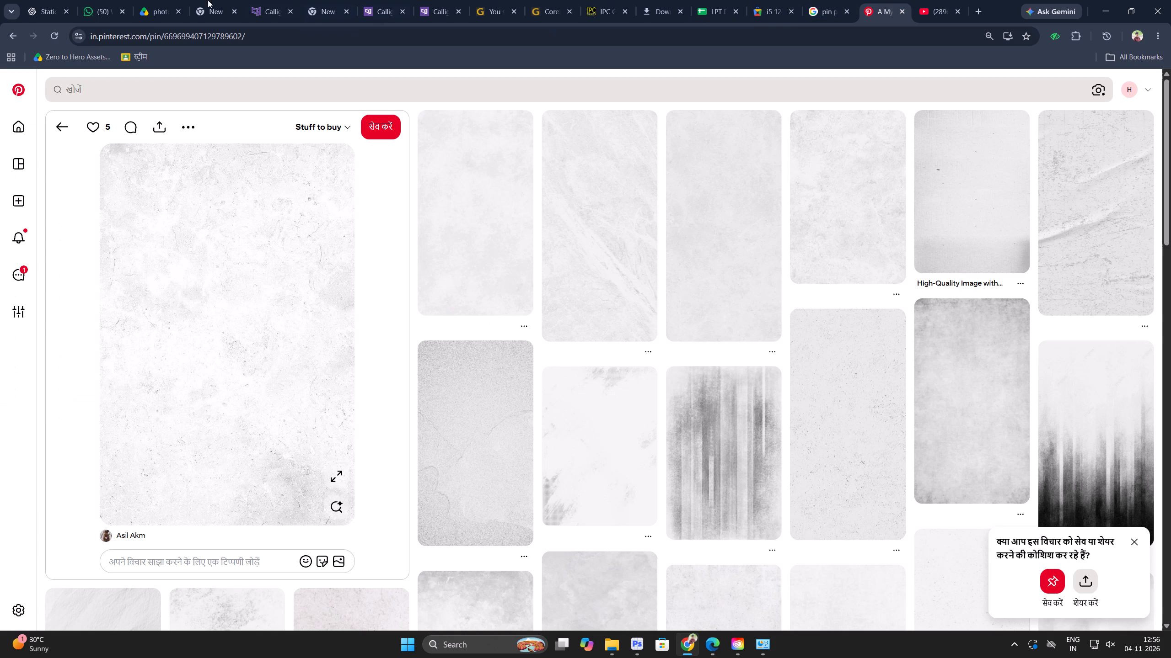
left_click(10, 101)
Browse Pinterest's home feed for poster references, opening the "poster social media" pin and its related poster of a man beside a red cross sign.
left_click(22, 82)
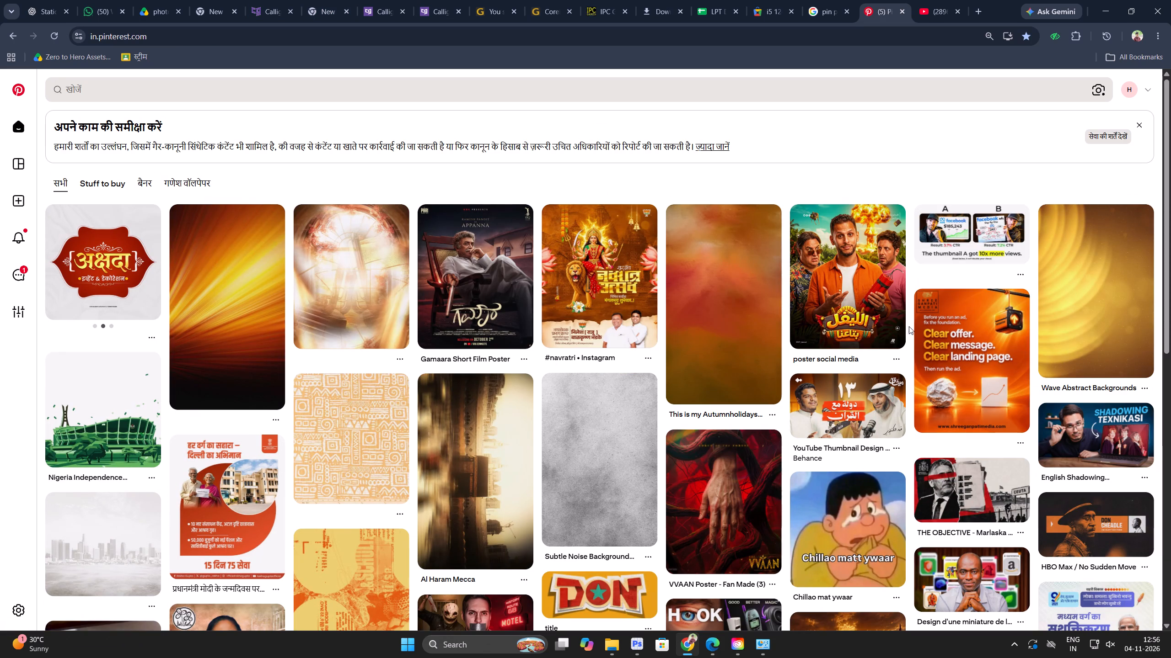
left_click(853, 278)
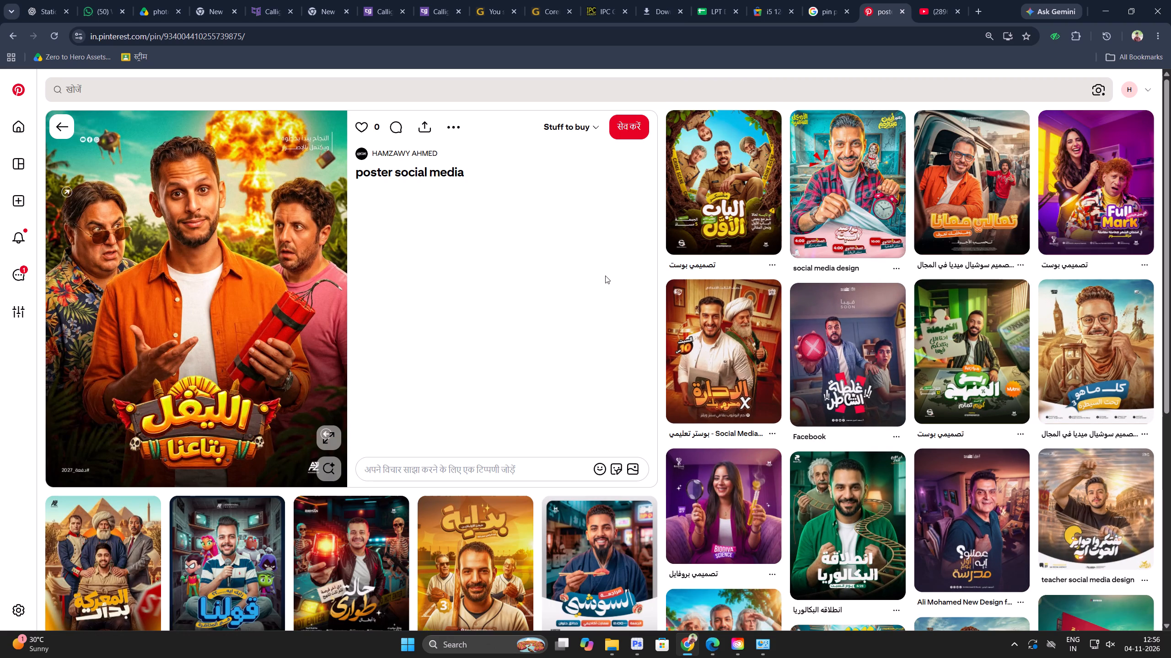